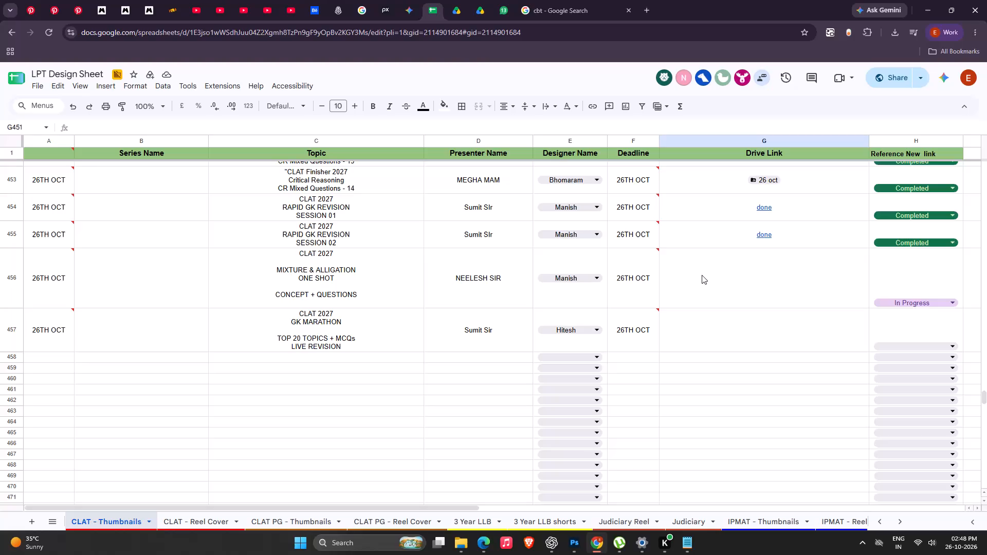
Review the design request sheets from CLAT - Thumbnails through CLAT PG and 3 Year LLB to 3 Year LLB shorts.
{"action": "left_click", "coordinate": [702, 275]}
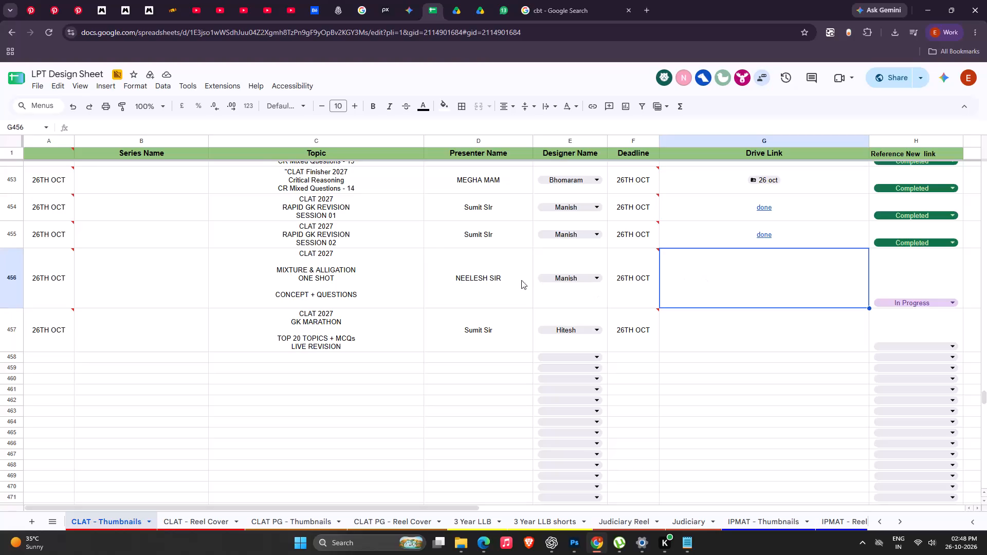
{"action": "left_click", "coordinate": [218, 512]}
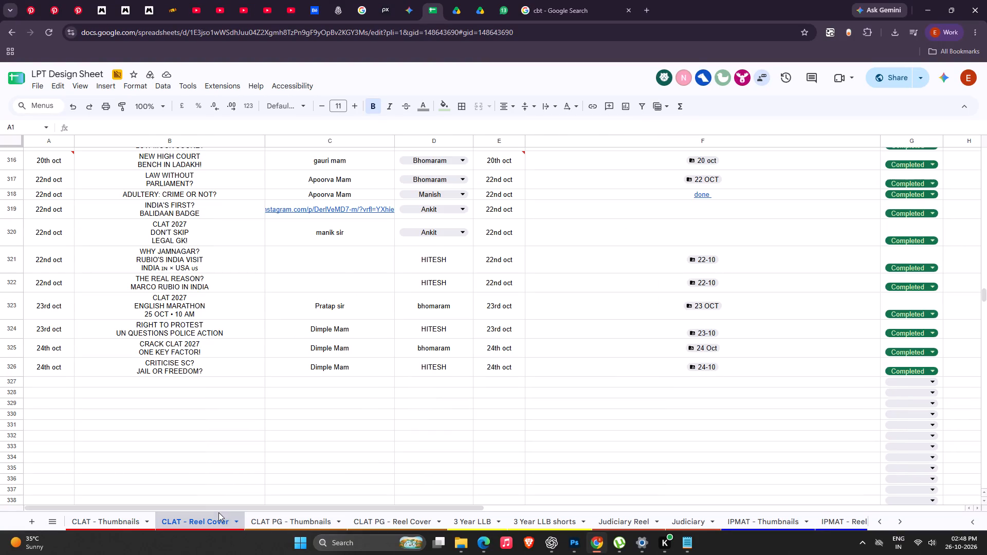
{"action": "left_click", "coordinate": [279, 523]}
{"action": "left_click", "coordinate": [392, 523]}
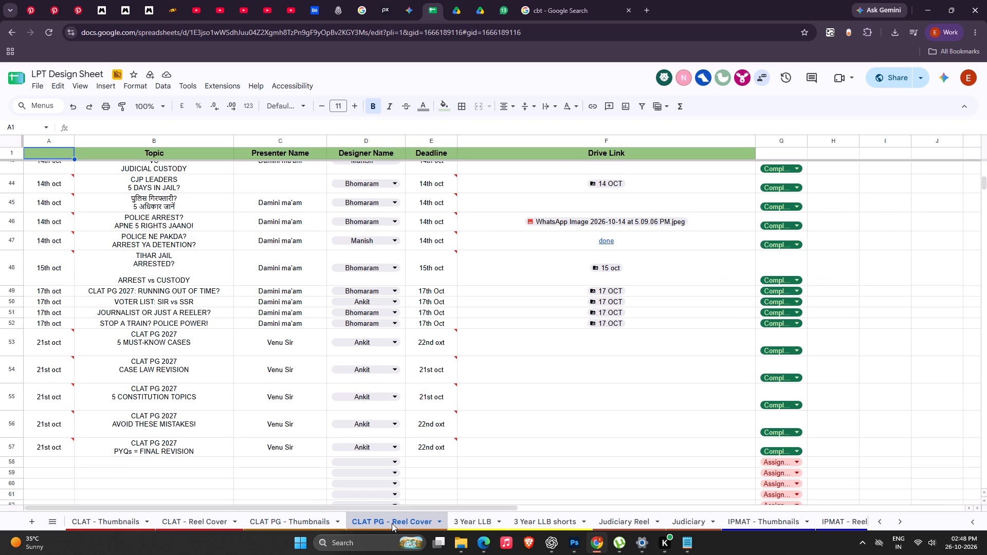
{"action": "left_click", "coordinate": [472, 521]}
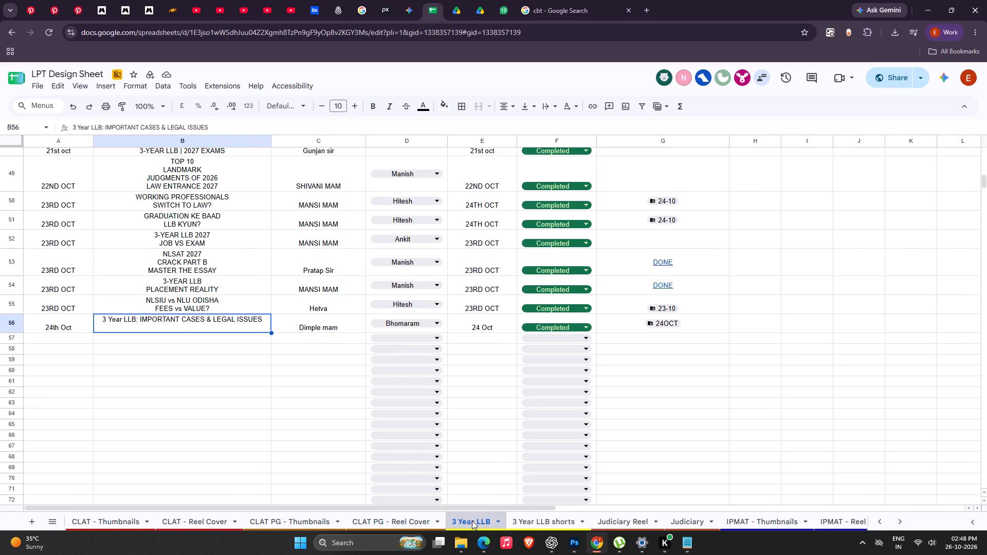
{"action": "left_click", "coordinate": [549, 529]}
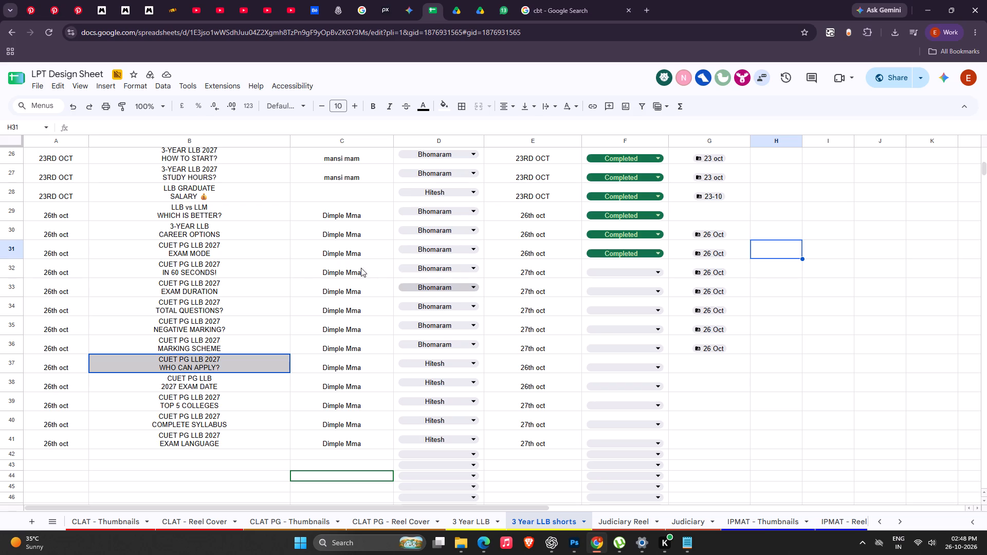
Select the full topic text "CUET PG LLB 2027 IN 60 SECONDS!" inside its cell in row 32.
{"action": "left_click", "coordinate": [218, 267]}
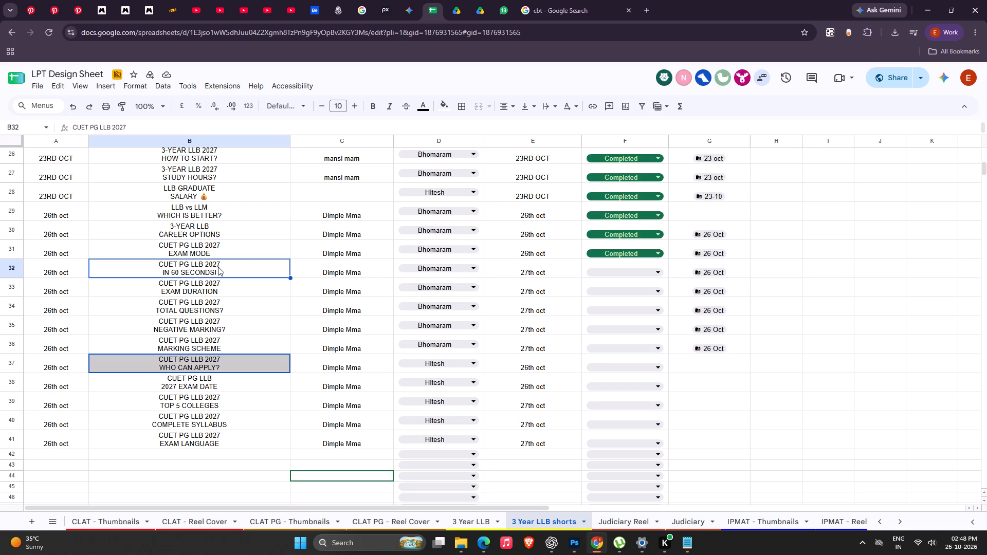
{"action": "double_click", "coordinate": [218, 267]}
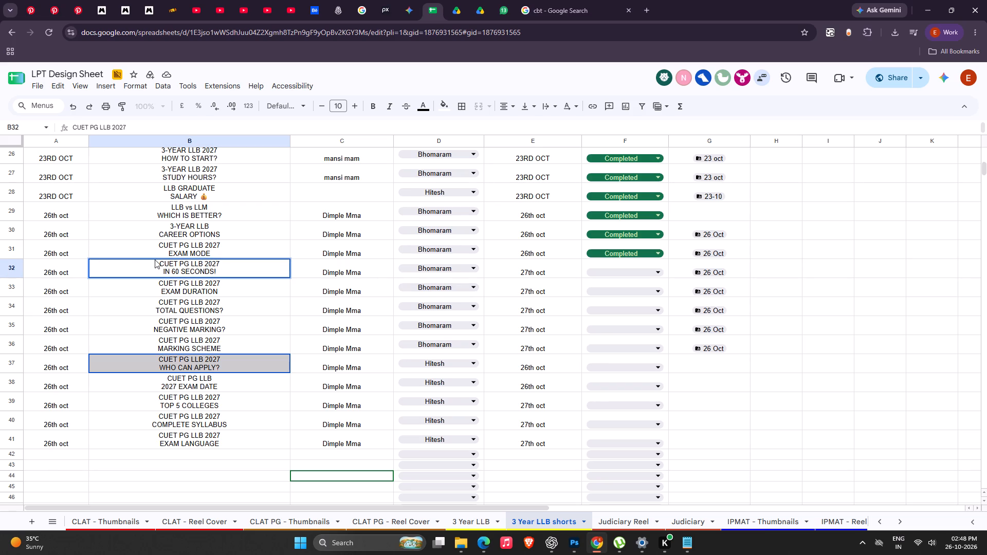
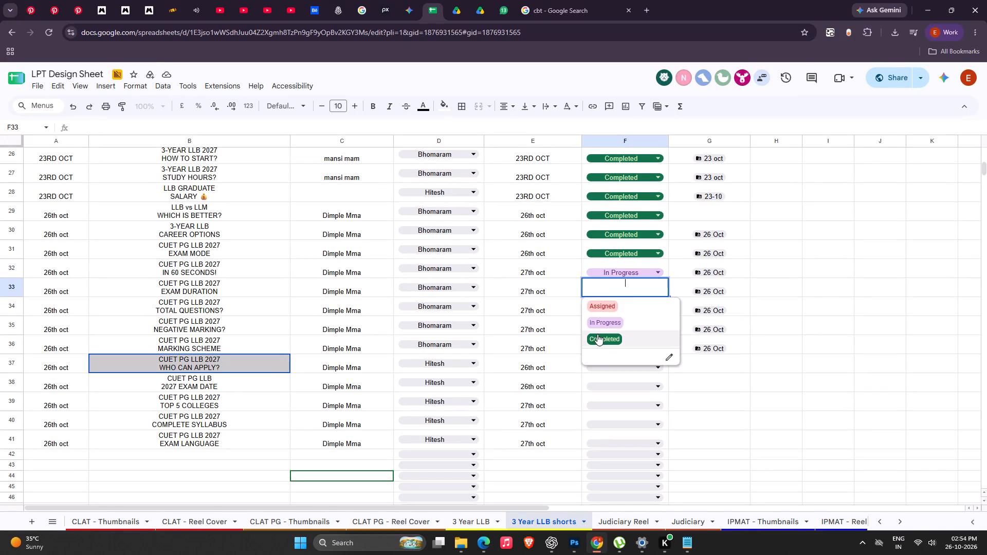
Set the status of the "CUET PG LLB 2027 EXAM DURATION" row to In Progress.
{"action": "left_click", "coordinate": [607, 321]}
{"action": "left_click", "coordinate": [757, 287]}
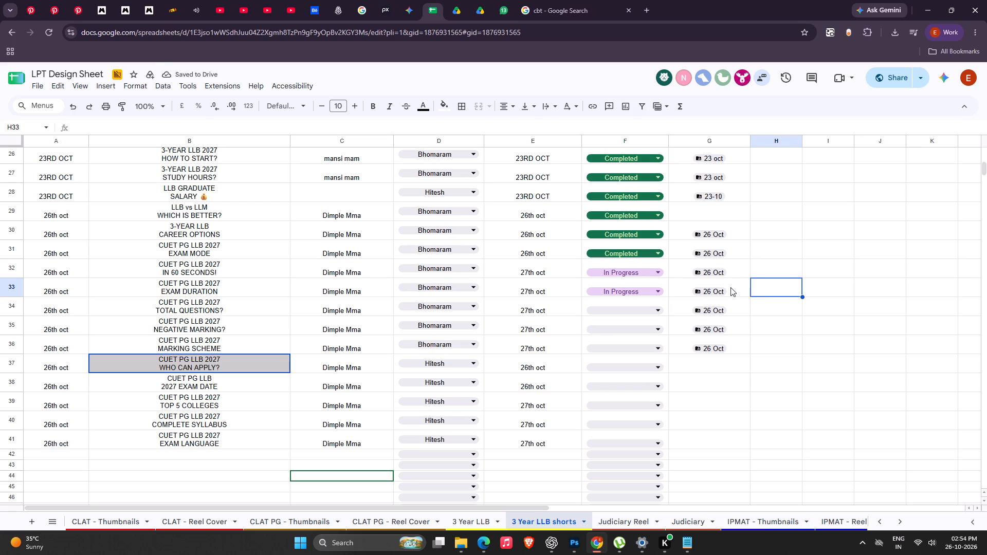
Set the status of the "CUET PG LLB 2027 EXAM DURATION" row to Assigned.
{"action": "left_click", "coordinate": [612, 286]}
{"action": "left_click", "coordinate": [621, 292]}
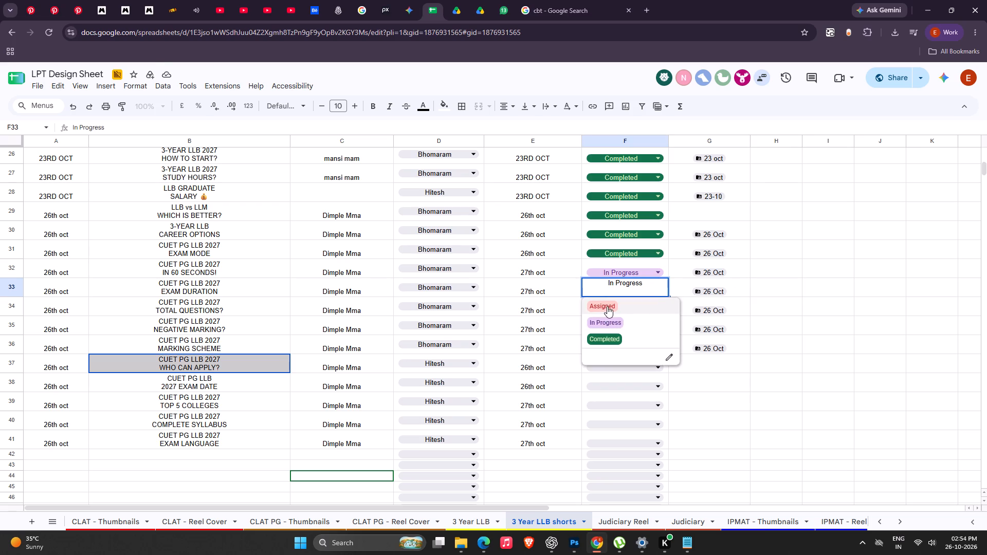
{"action": "left_click", "coordinate": [607, 306]}
{"action": "left_click", "coordinate": [772, 289]}
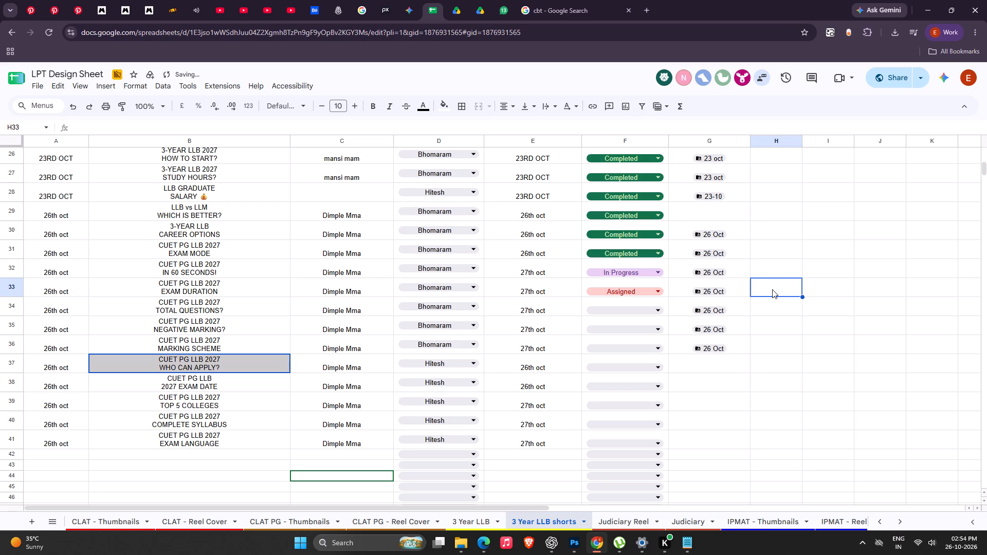
Examine the latest assignments and statuses in the CLAT, CLAT PG and 3 Year LLB sheets, including thumbnails, reel covers and shorts.
{"action": "left_click", "coordinate": [107, 525]}
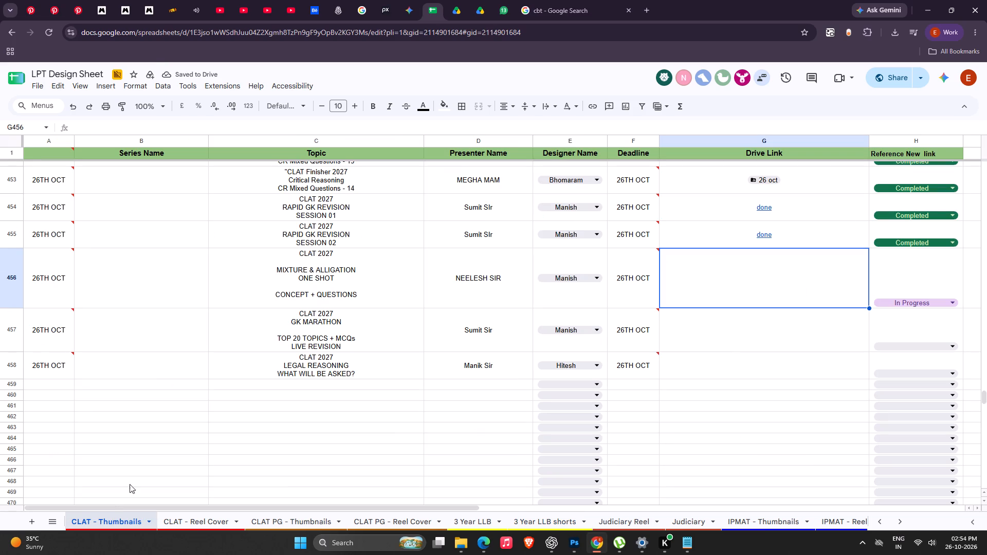
{"action": "scroll", "coordinate": [519, 407], "scroll_direction": "up", "scroll_amount": 3}
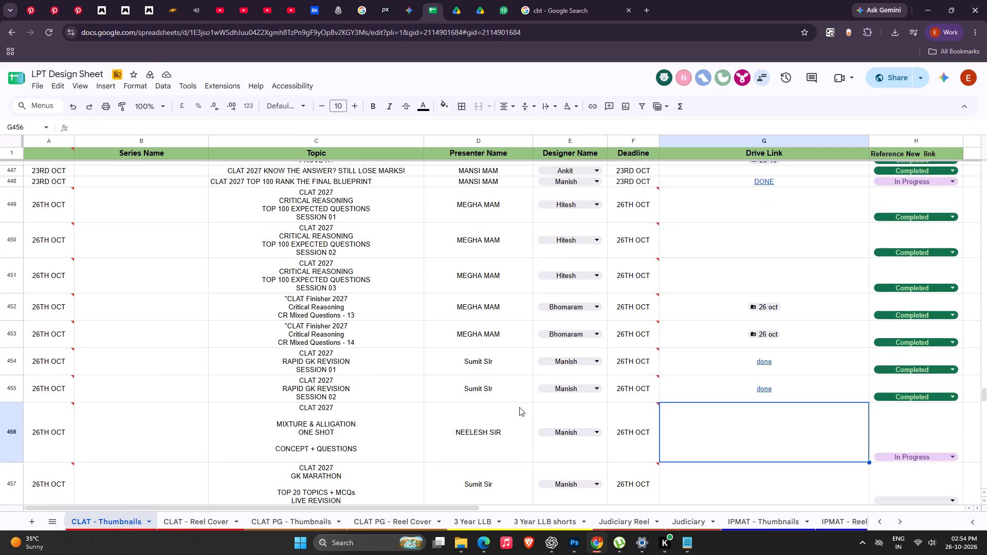
{"action": "scroll", "coordinate": [519, 407], "scroll_direction": "down", "scroll_amount": 2}
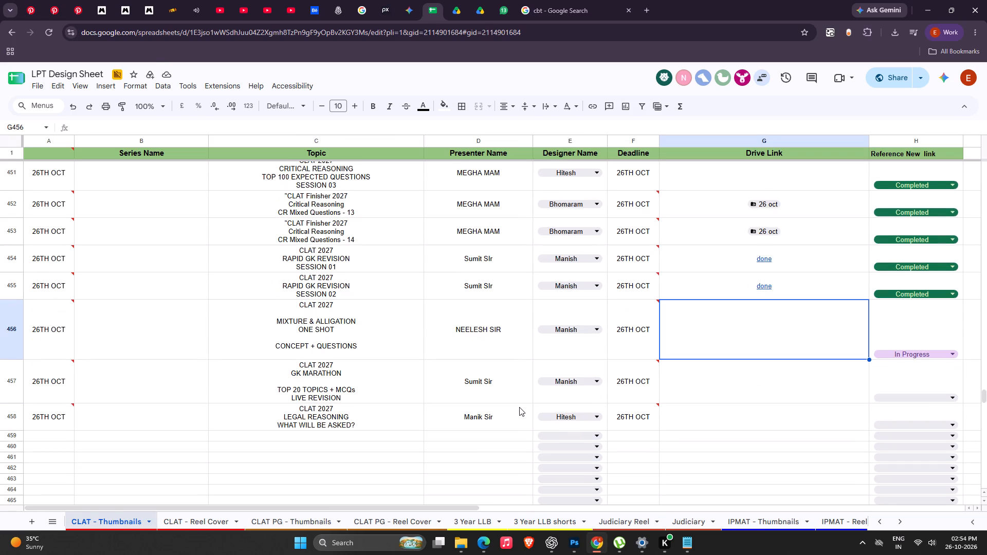
{"action": "left_click", "coordinate": [221, 518]}
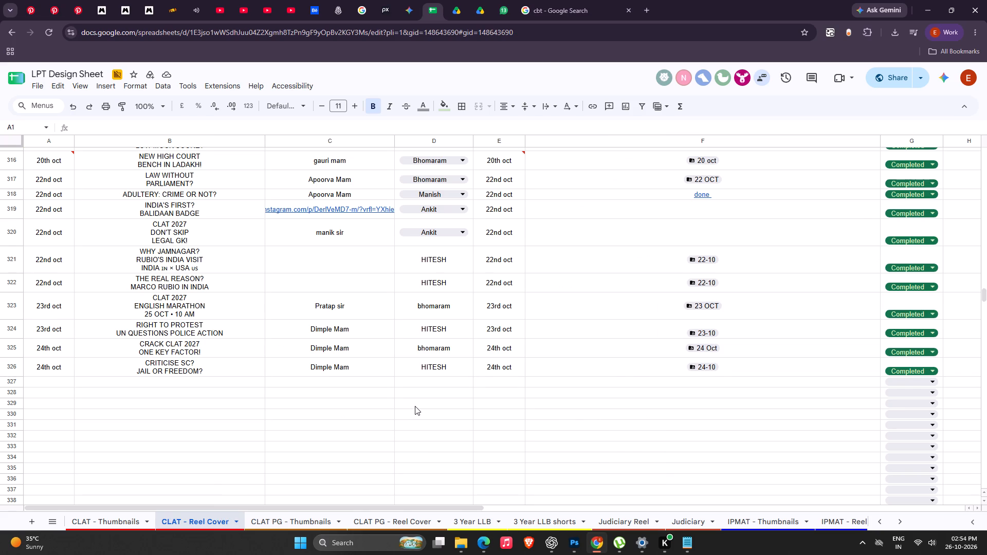
{"action": "scroll", "coordinate": [415, 406], "scroll_direction": "up", "scroll_amount": 2}
{"action": "scroll", "coordinate": [415, 406], "scroll_direction": "down", "scroll_amount": 1}
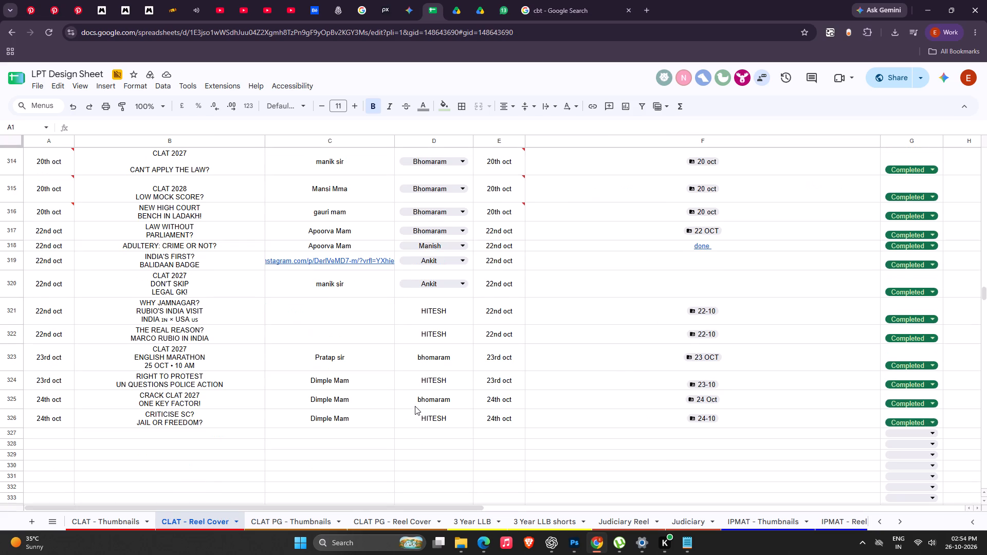
{"action": "left_click", "coordinate": [287, 516]}
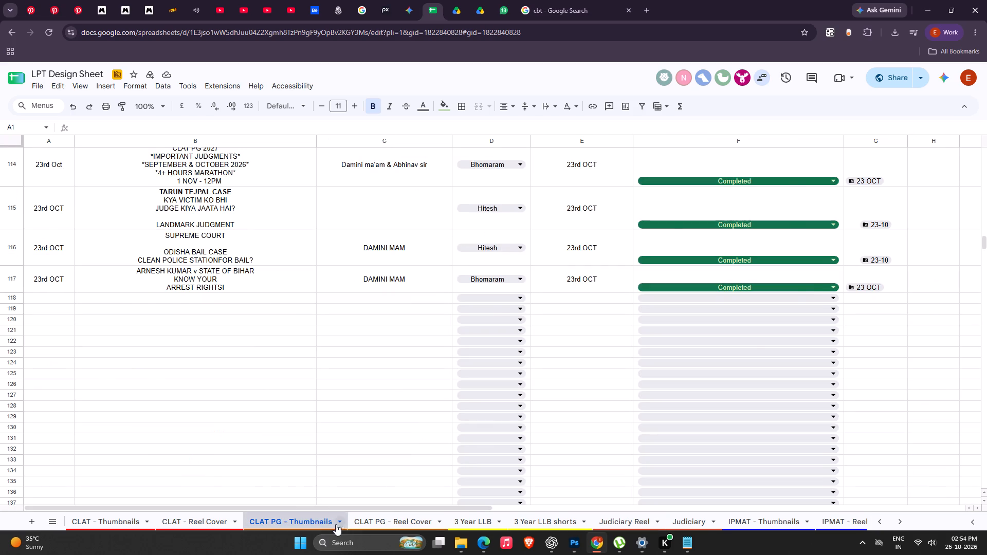
{"action": "left_click", "coordinate": [399, 524]}
{"action": "left_click", "coordinate": [475, 522]}
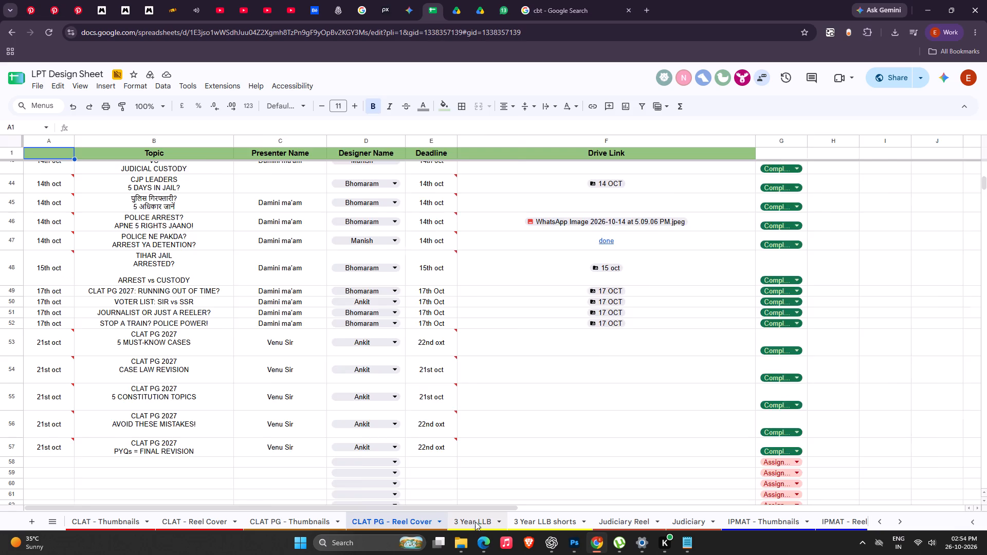
{"action": "left_click", "coordinate": [547, 521]}
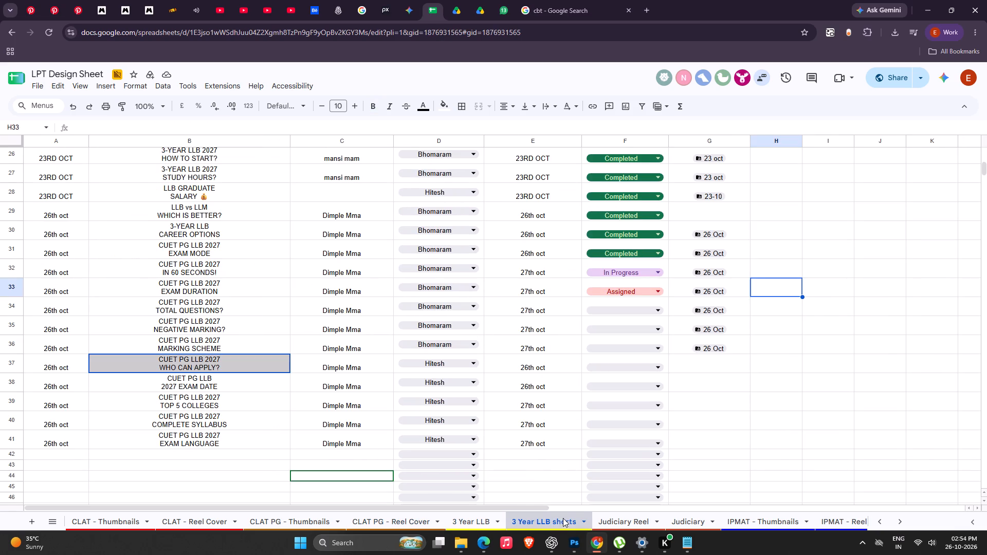
{"action": "left_click", "coordinate": [606, 516]}
{"action": "left_click", "coordinate": [460, 515]}
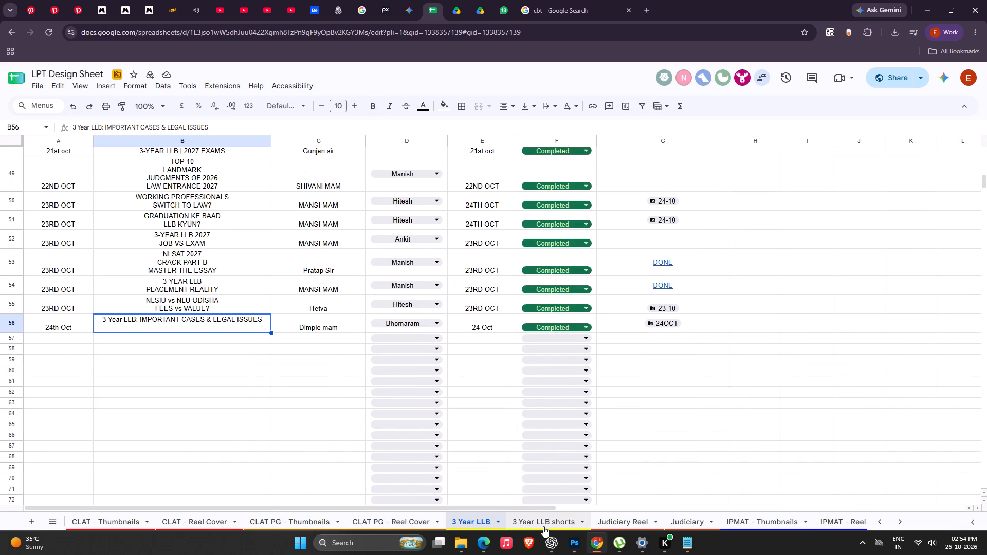
{"action": "left_click", "coordinate": [543, 526]}
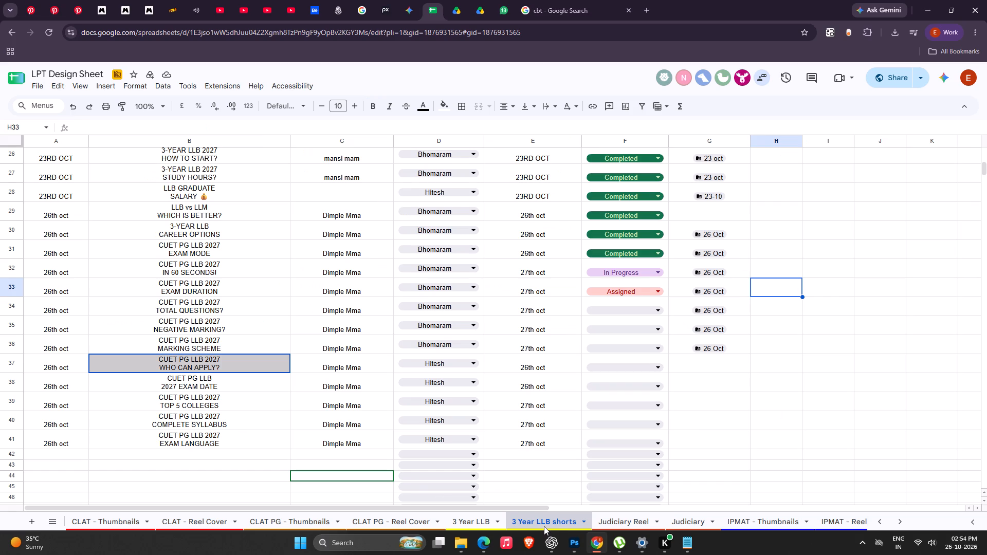
Examine the latest assignments and statuses in the Judiciary Reel, Judiciary, IPMAT - Thumbnails and IPMAT - Reel Cover sheets.
{"action": "left_click", "coordinate": [611, 525]}
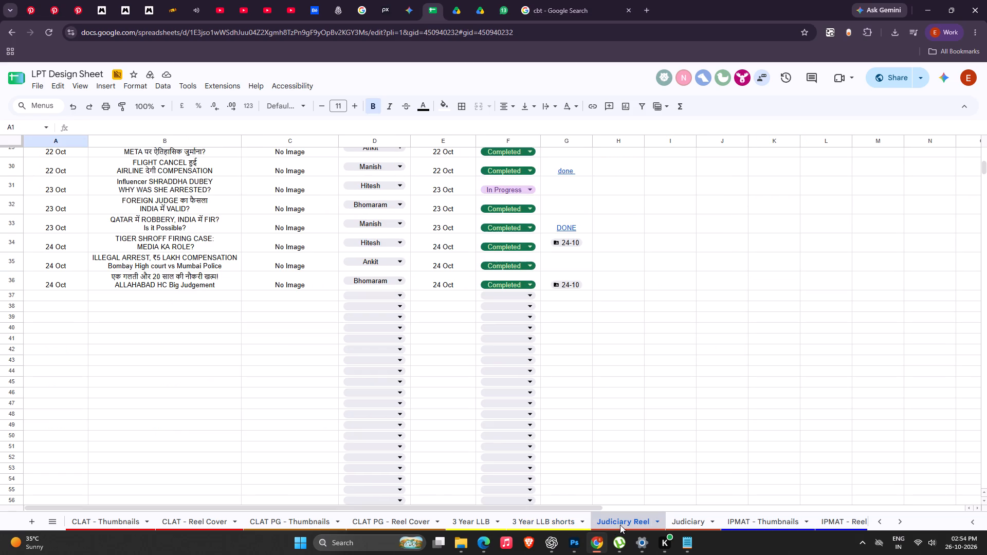
{"action": "scroll", "coordinate": [565, 403], "scroll_direction": "up", "scroll_amount": 3}
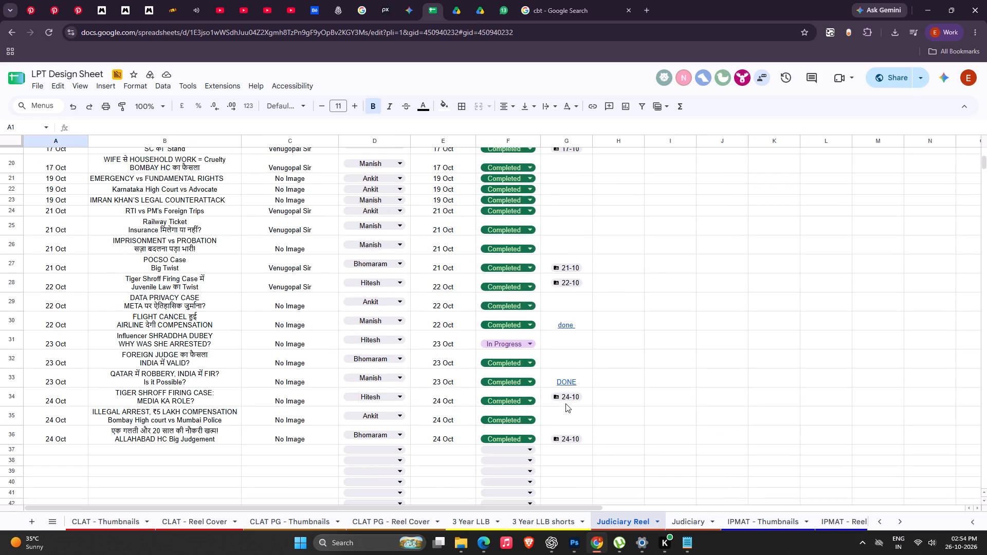
{"action": "scroll", "coordinate": [565, 403], "scroll_direction": "up", "scroll_amount": 1}
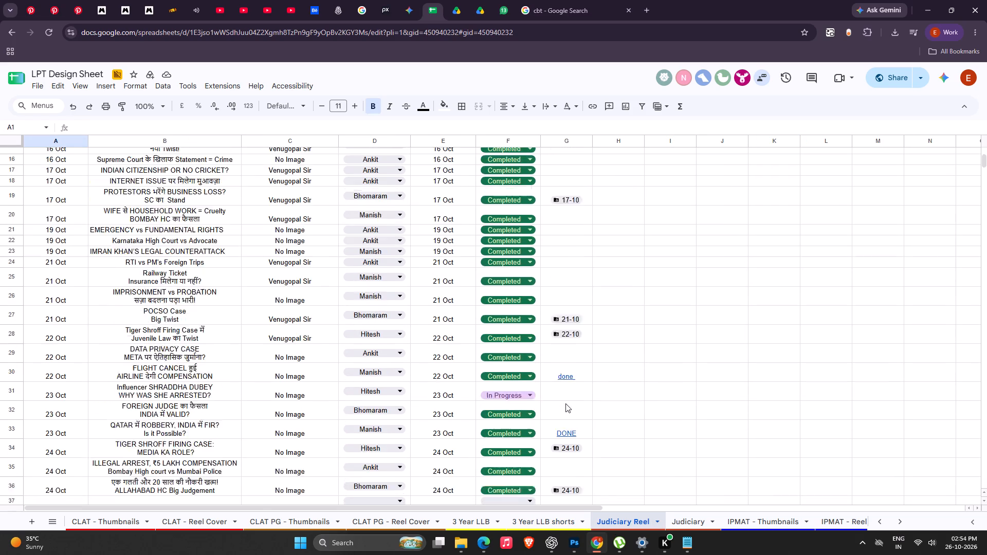
{"action": "scroll", "coordinate": [565, 403], "scroll_direction": "up", "scroll_amount": 2}
{"action": "scroll", "coordinate": [565, 403], "scroll_direction": "down", "scroll_amount": 5}
{"action": "left_click", "coordinate": [679, 525]}
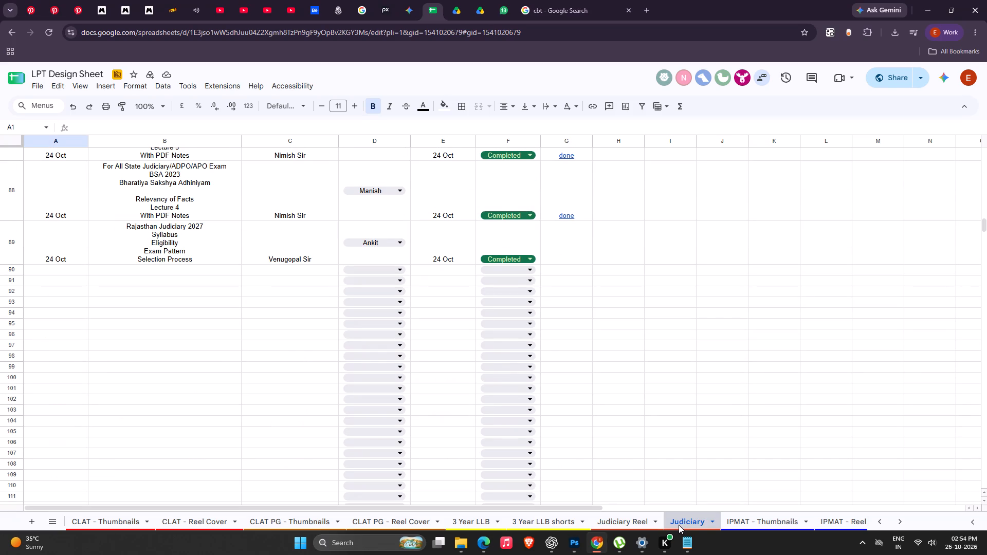
{"action": "left_click", "coordinate": [746, 520]}
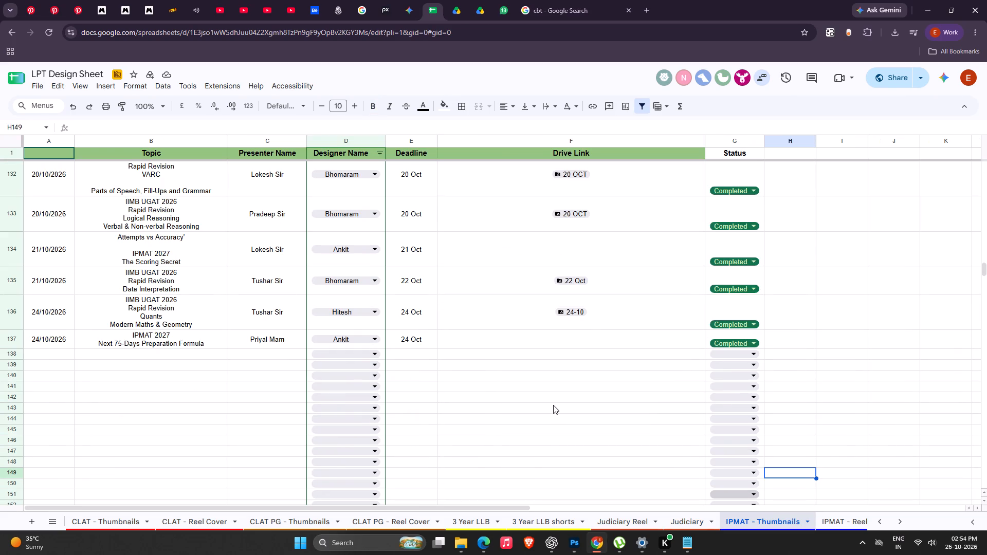
{"action": "scroll", "coordinate": [553, 405], "scroll_direction": "up", "scroll_amount": 3}
{"action": "scroll", "coordinate": [553, 405], "scroll_direction": "down", "scroll_amount": 5}
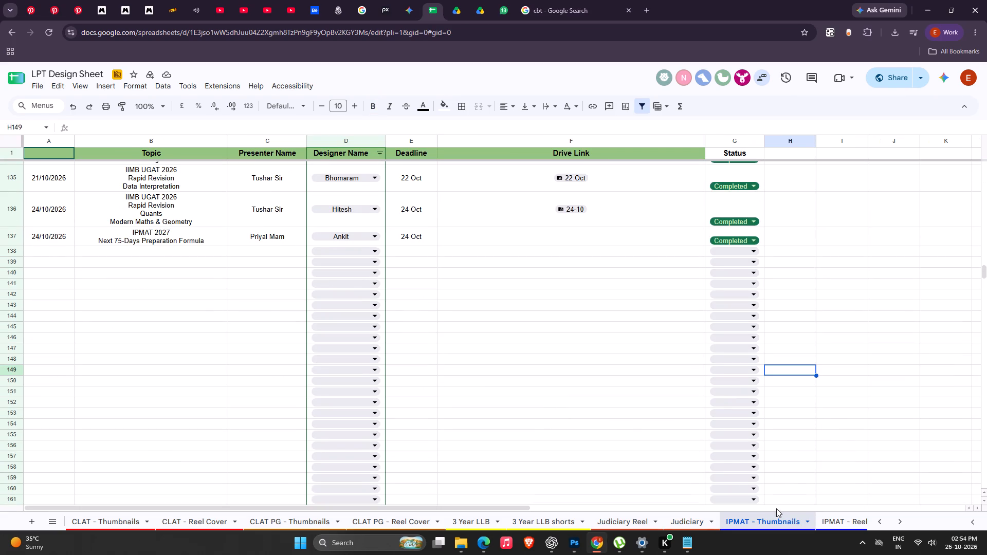
{"action": "left_click", "coordinate": [838, 525]}
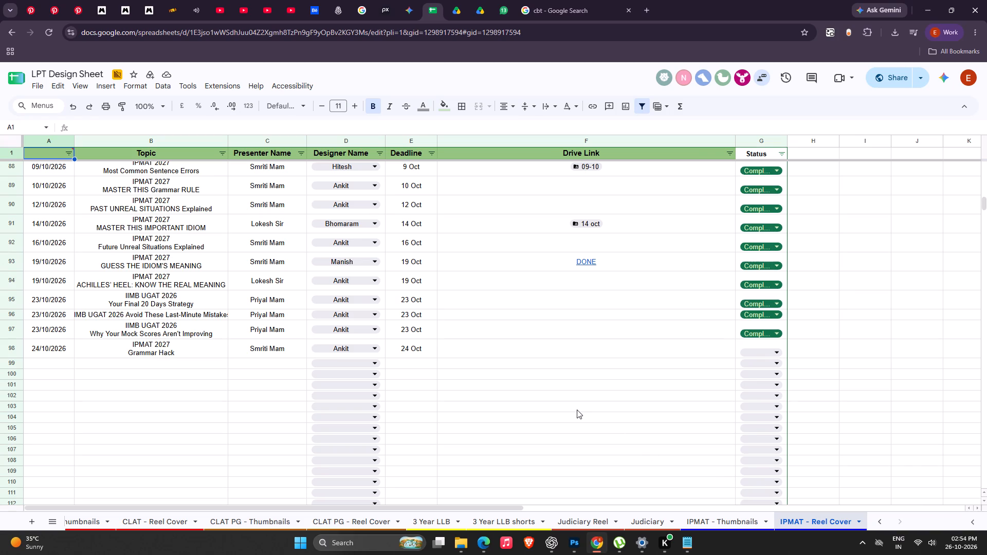
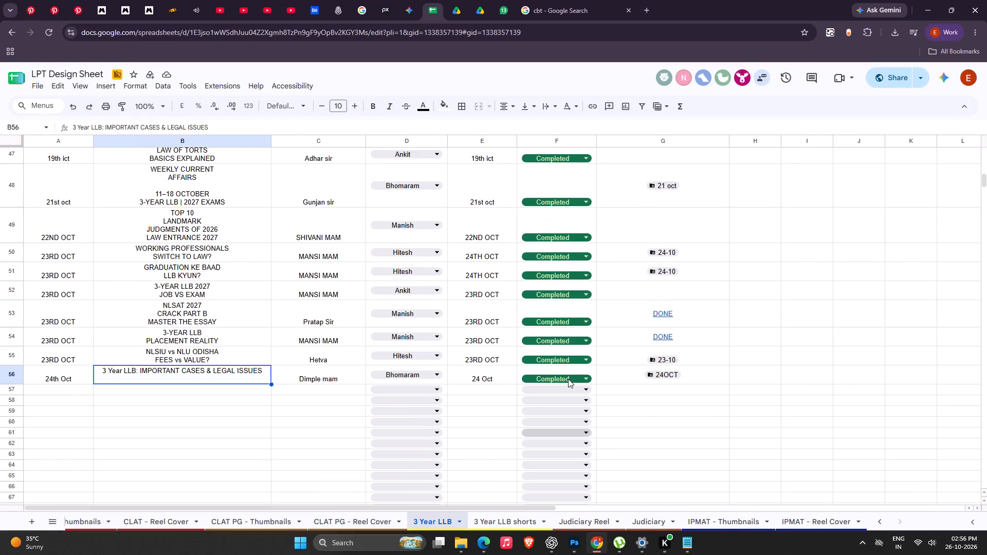
Examine the latest rows in the 3 Year LLB, 3 Year LLB shorts, Judiciary, CLAT PG - Thumbnails and CLAT - Reel Cover sheets.
{"action": "scroll", "coordinate": [564, 375], "scroll_direction": "up", "scroll_amount": 2}
{"action": "scroll", "coordinate": [563, 375], "scroll_direction": "down", "scroll_amount": 4}
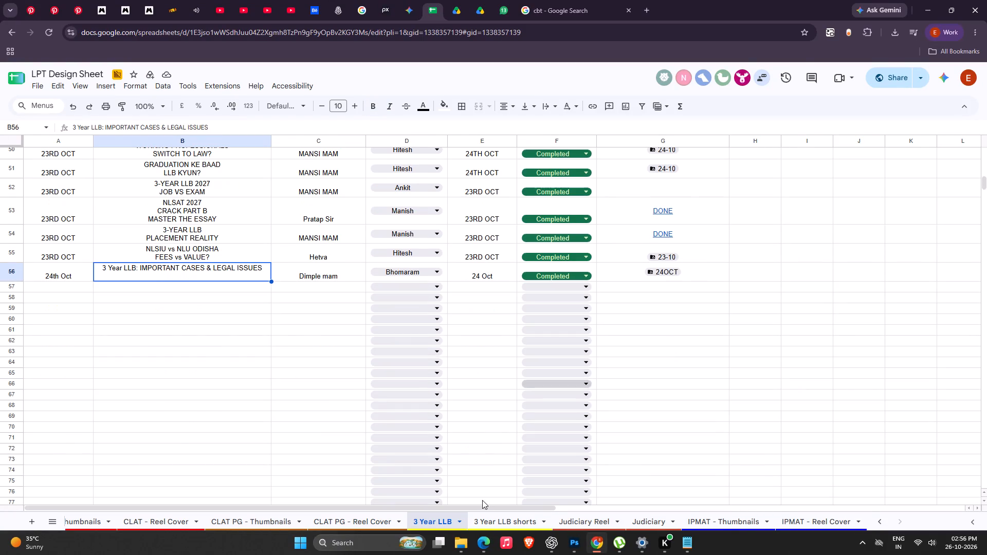
{"action": "left_click", "coordinate": [496, 514]}
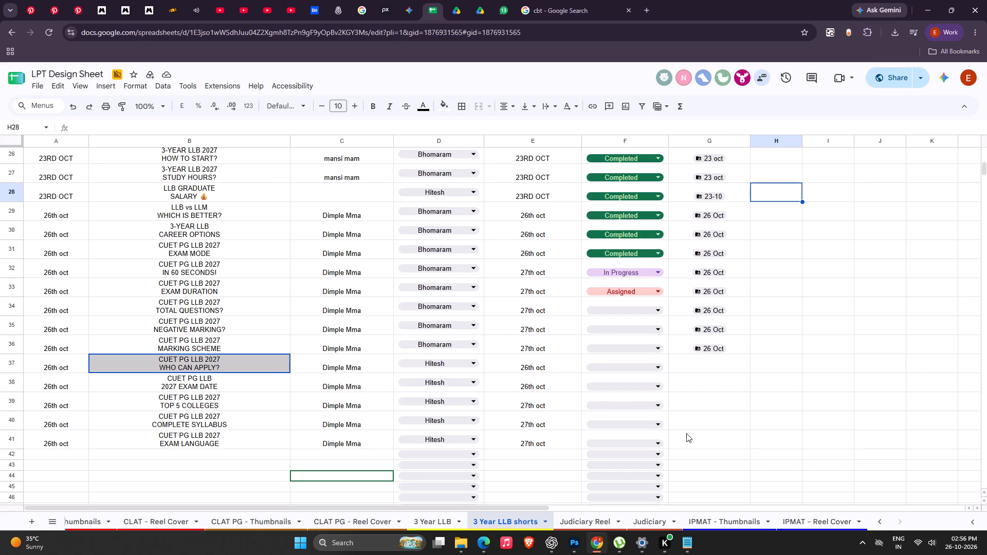
{"action": "left_click", "coordinate": [593, 524]}
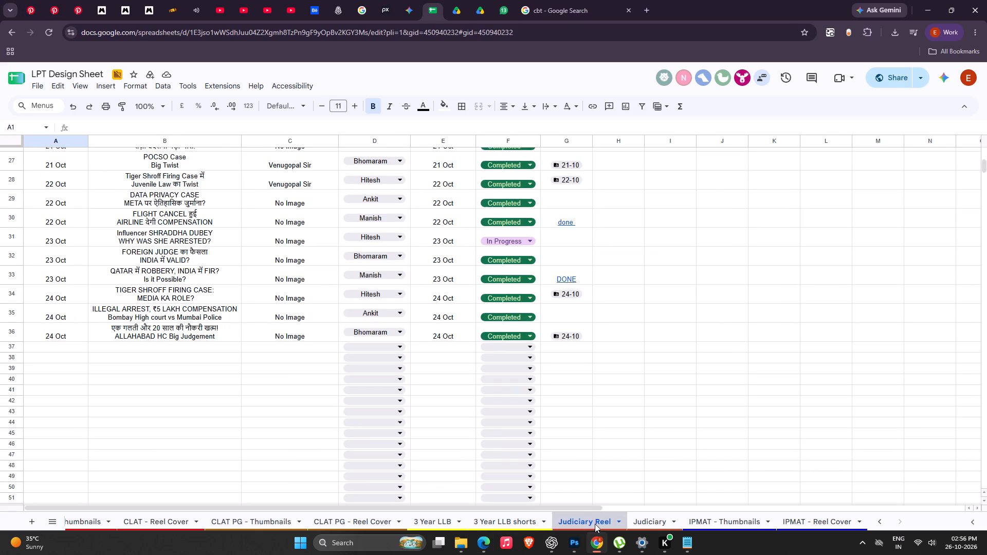
{"action": "left_click", "coordinate": [652, 524]}
{"action": "left_click", "coordinate": [239, 520]}
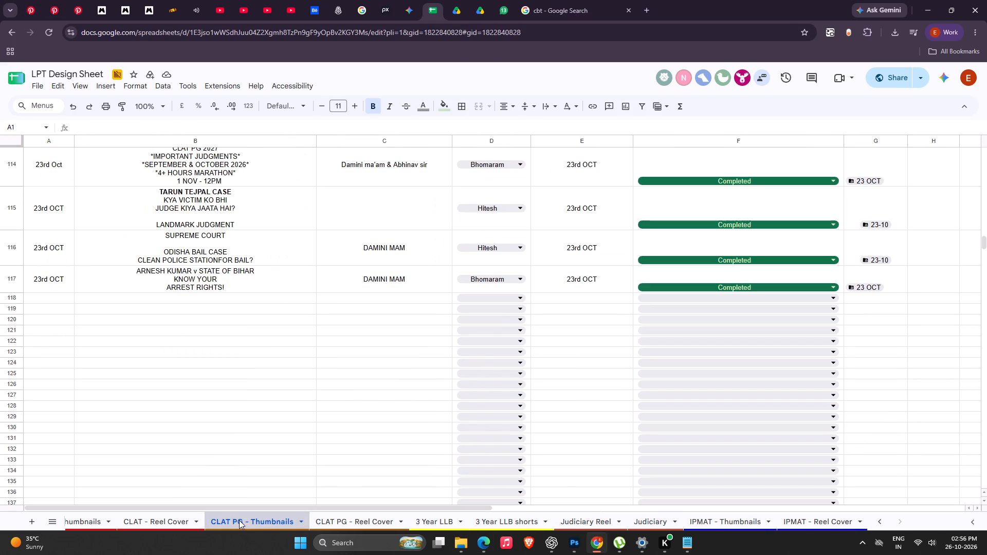
{"action": "scroll", "coordinate": [272, 420], "scroll_direction": "up", "scroll_amount": 3}
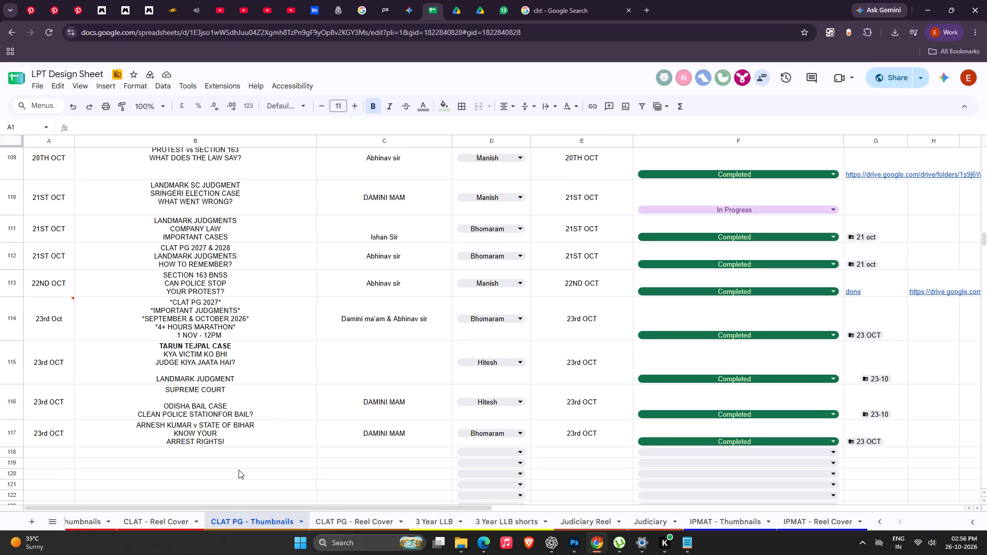
{"action": "left_click", "coordinate": [150, 523]}
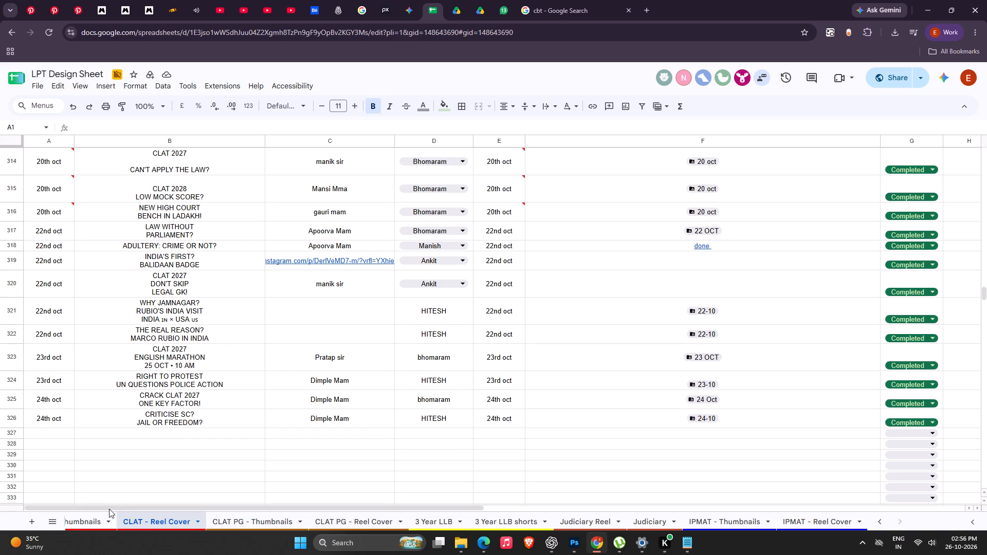
Examine the 26TH OCT topics in the CLAT - Thumbnails sheet, from RAPID GK REVISION SESSION 02 to RATIO & AVERAGE DI, with their designers and statuses.
{"action": "left_click", "coordinate": [91, 520]}
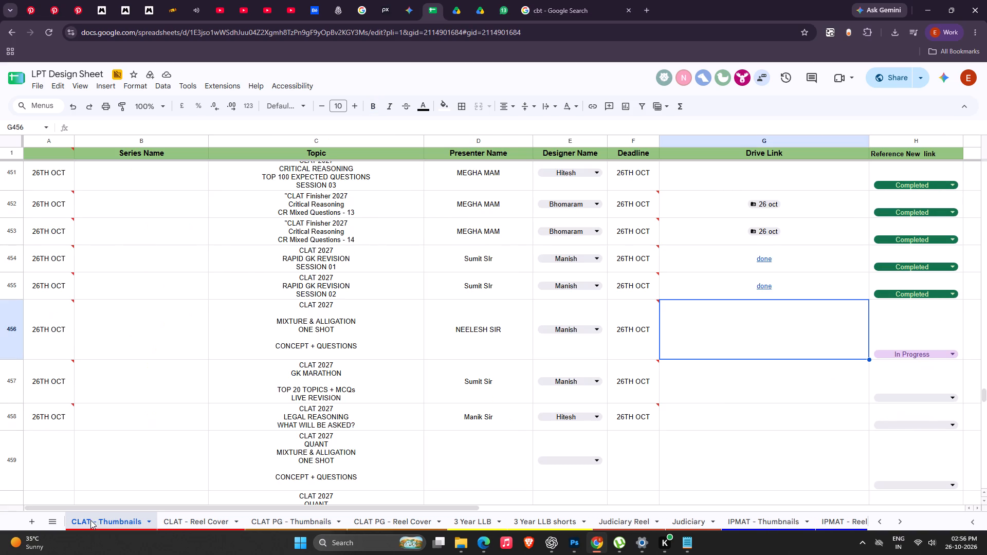
{"action": "scroll", "coordinate": [537, 458], "scroll_direction": "down", "scroll_amount": 3}
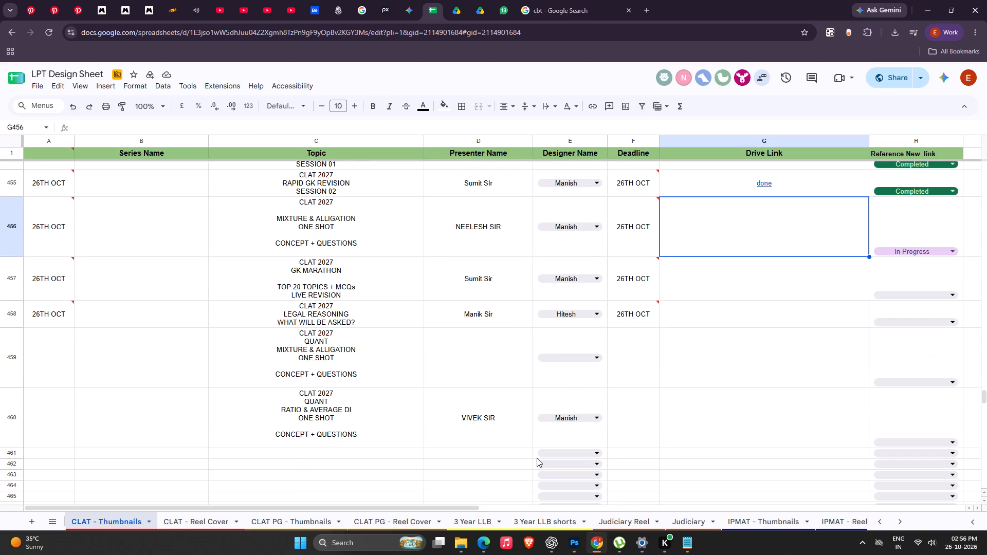
{"action": "scroll", "coordinate": [537, 458], "scroll_direction": "up", "scroll_amount": 1}
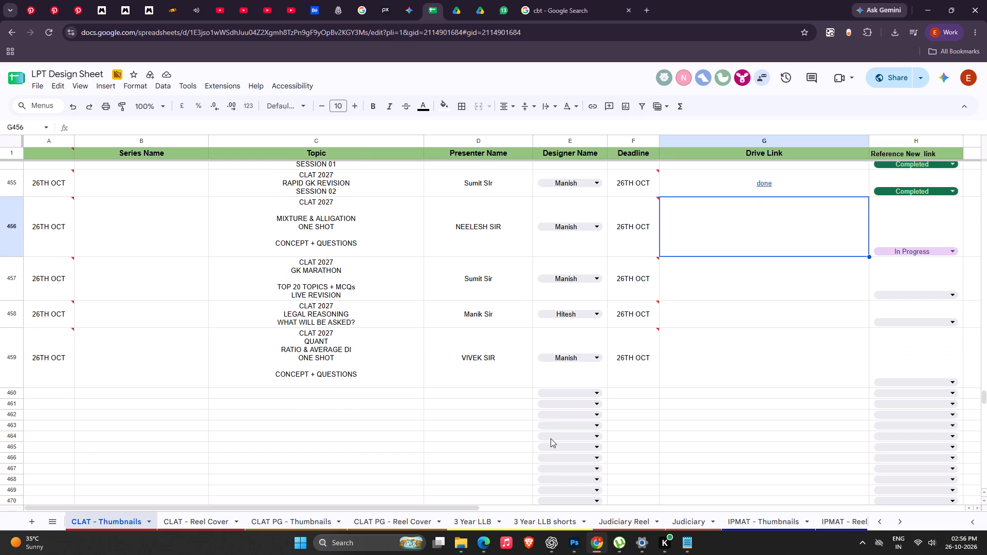
{"action": "left_click", "coordinate": [386, 315]}
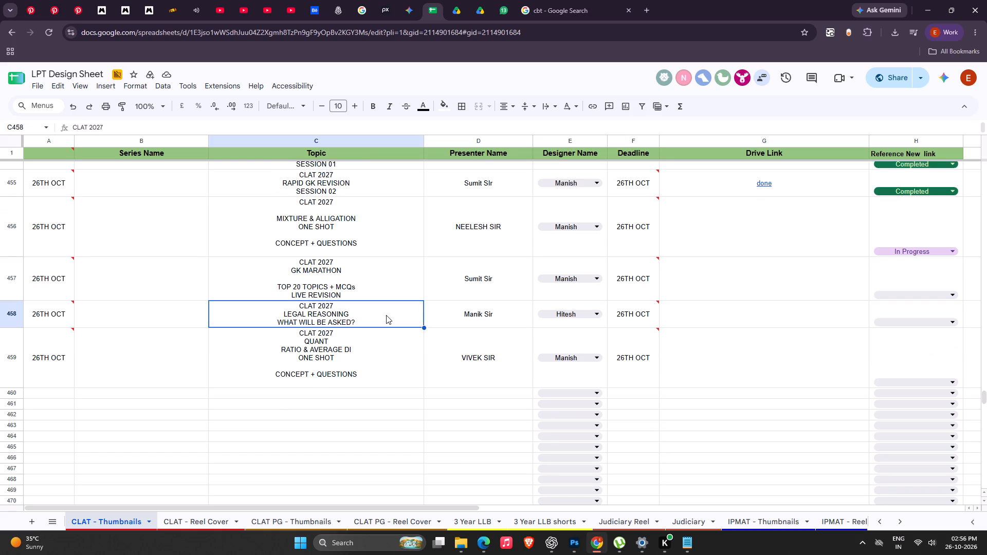
{"action": "left_click", "coordinate": [755, 247]}
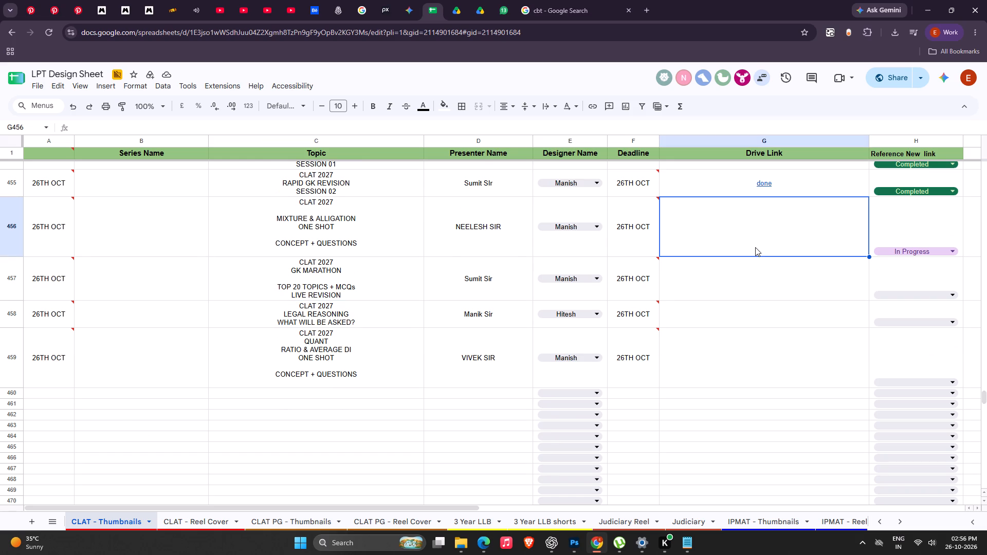
{"action": "left_click", "coordinate": [349, 248]}
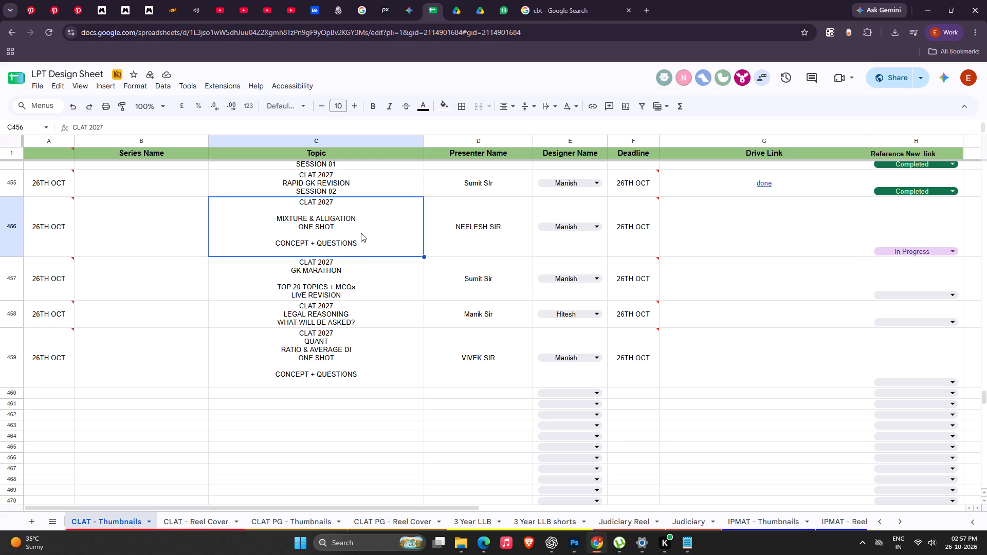
{"action": "scroll", "coordinate": [361, 225], "scroll_direction": "up", "scroll_amount": 2}
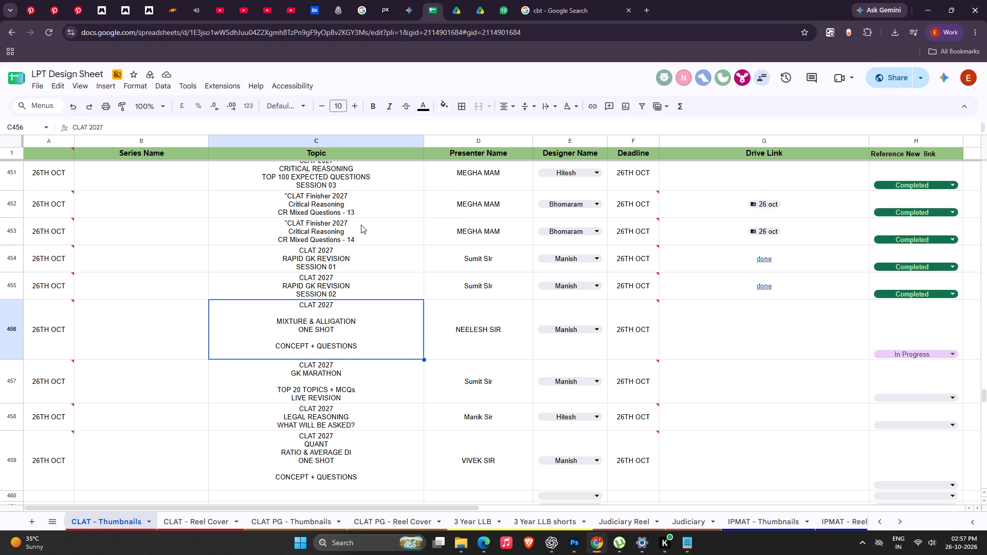
{"action": "left_click", "coordinate": [364, 281]}
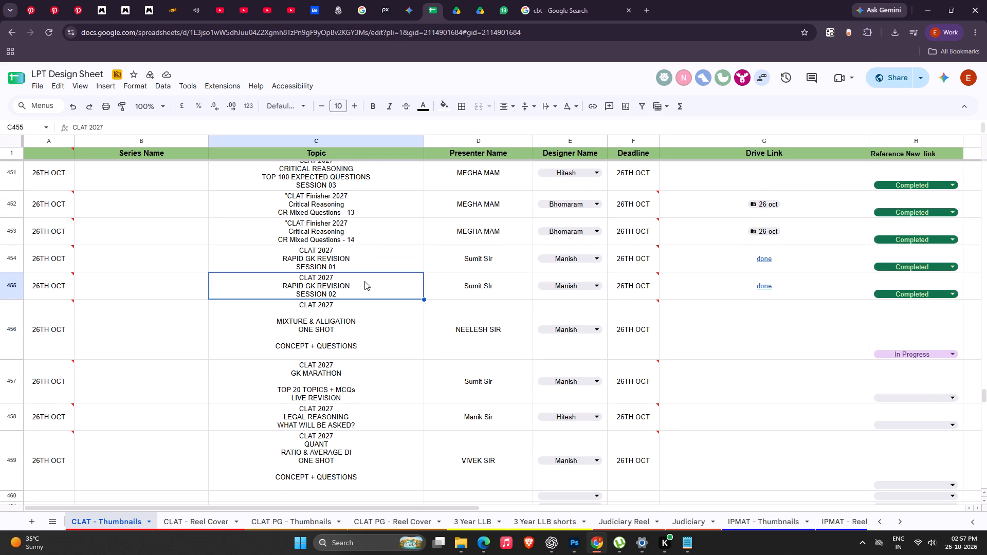
{"action": "left_click", "coordinate": [364, 340]}
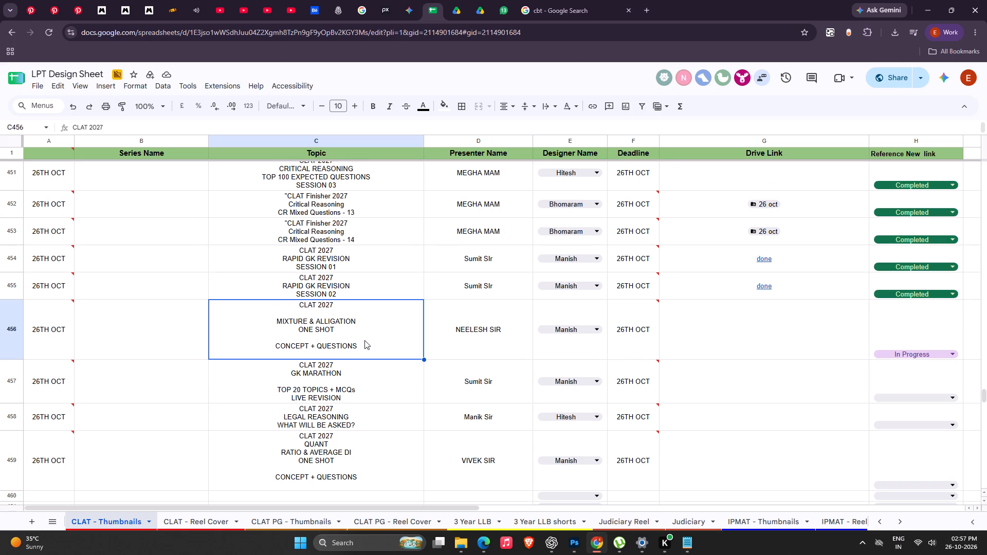
{"action": "left_click", "coordinate": [377, 394]}
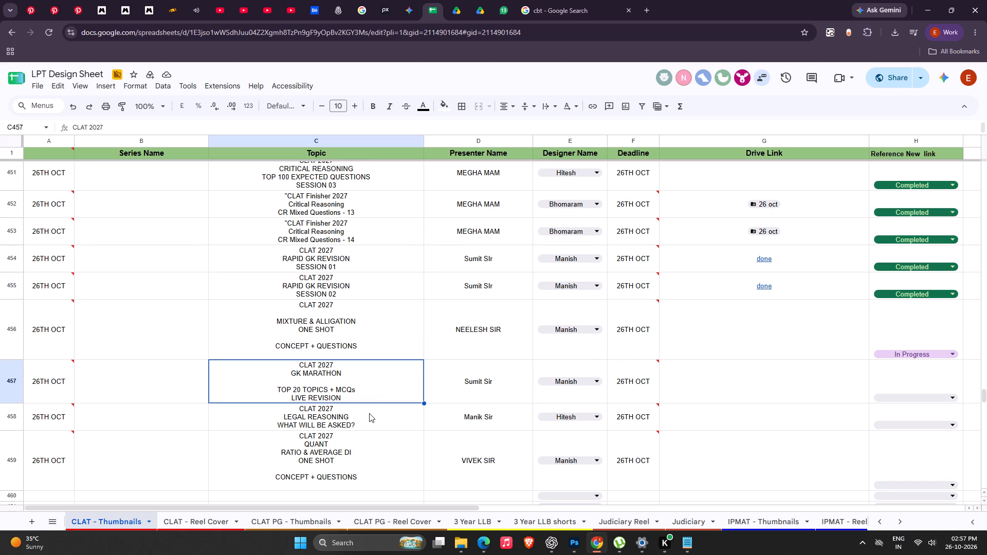
{"action": "left_click", "coordinate": [369, 413]}
{"action": "left_click", "coordinate": [382, 468]}
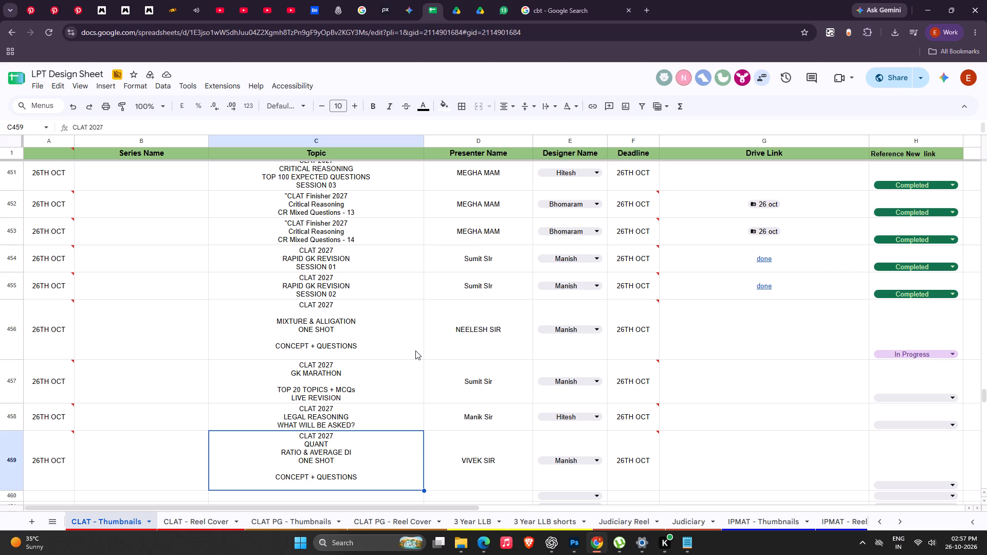
{"action": "scroll", "coordinate": [415, 350], "scroll_direction": "down", "scroll_amount": 1}
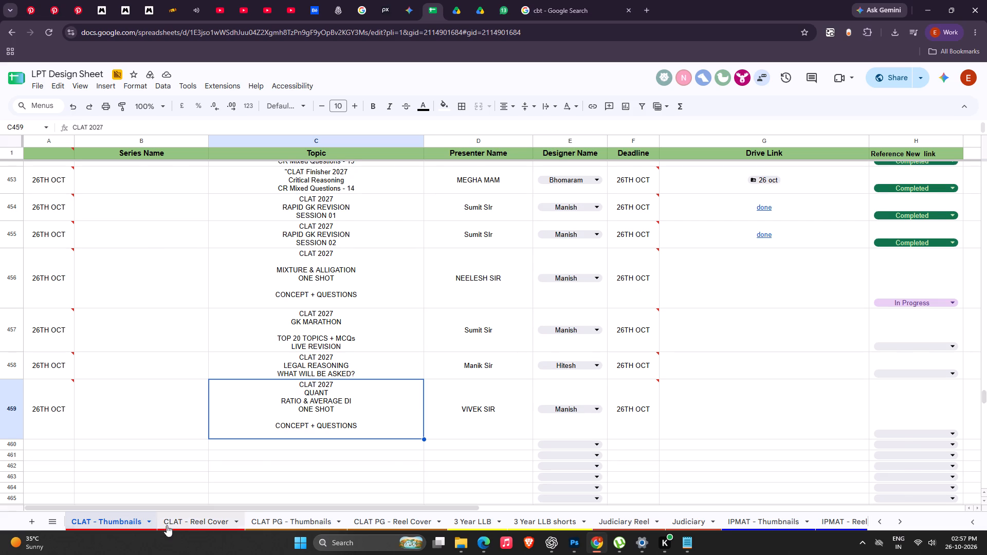
Recheck the CLAT, CLAT PG and 3 Year LLB sheets, ending on the EXAM DURATION and IN 60 SECONDS! topics in 3 Year LLB shorts.
{"action": "left_click", "coordinate": [188, 522]}
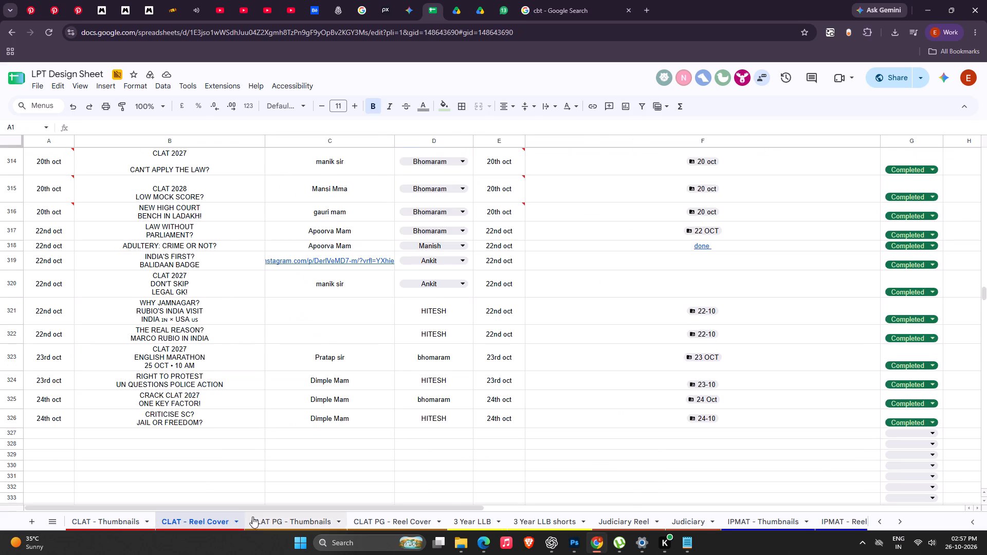
{"action": "left_click", "coordinate": [252, 516]}
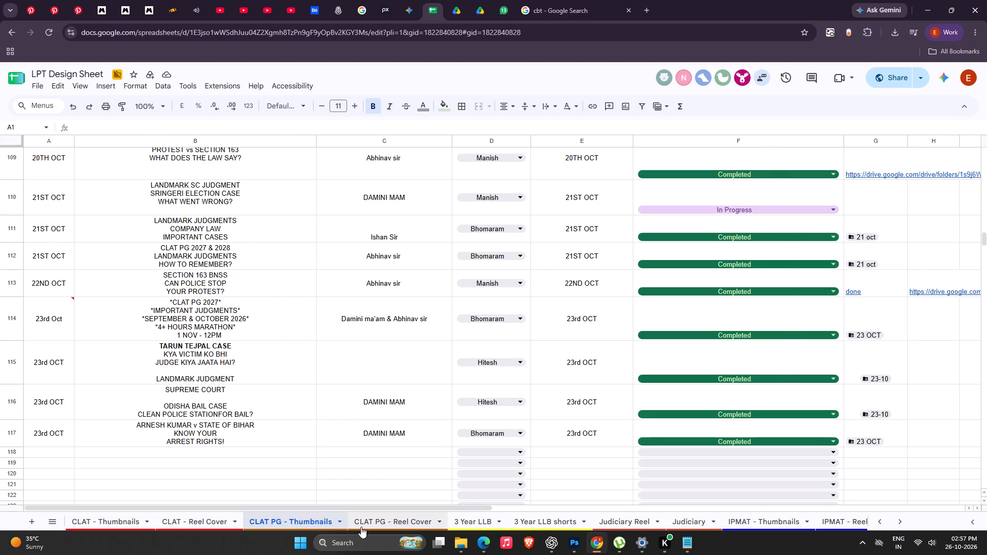
{"action": "left_click", "coordinate": [362, 525]}
{"action": "left_click", "coordinate": [484, 528]}
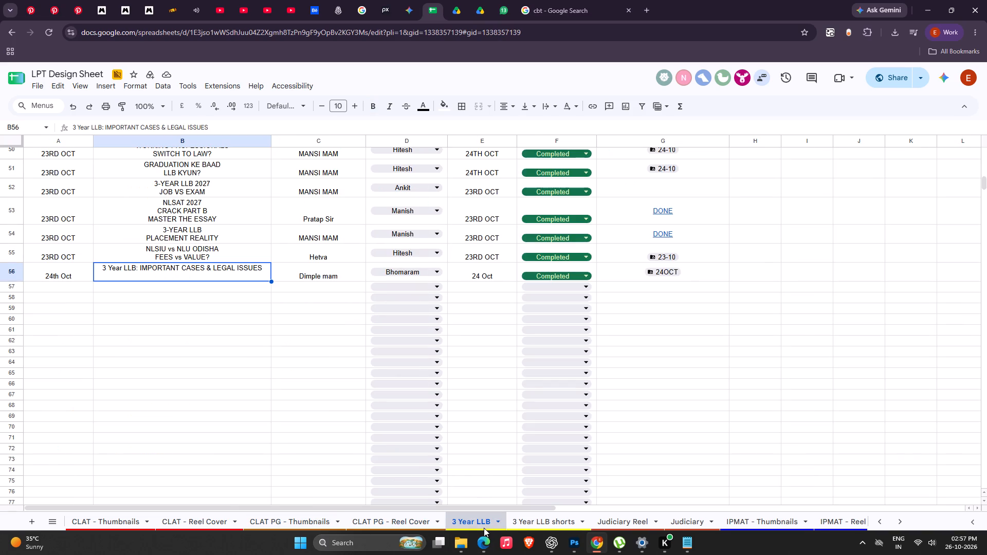
{"action": "left_click", "coordinate": [523, 528]}
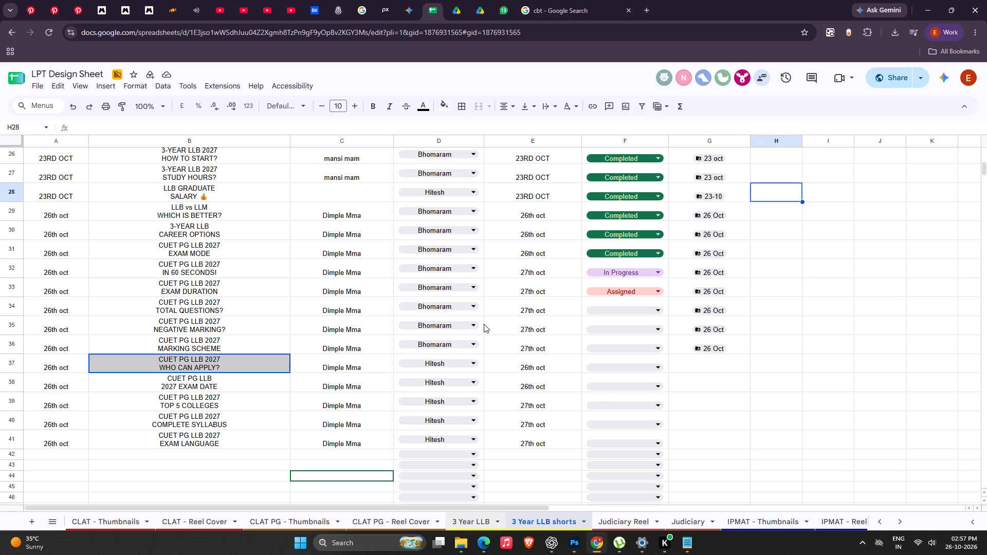
{"action": "left_click", "coordinate": [190, 291]}
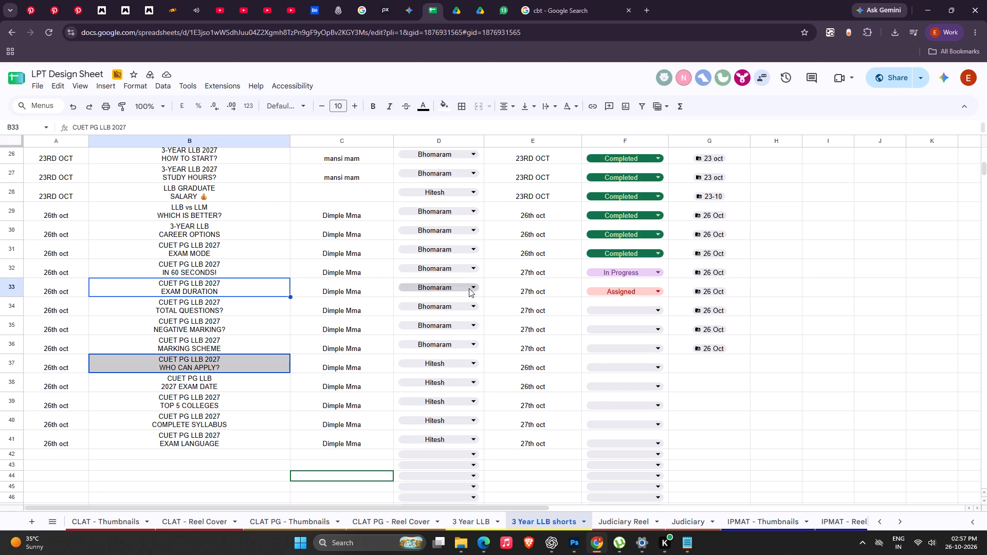
{"action": "double_click", "coordinate": [210, 290]}
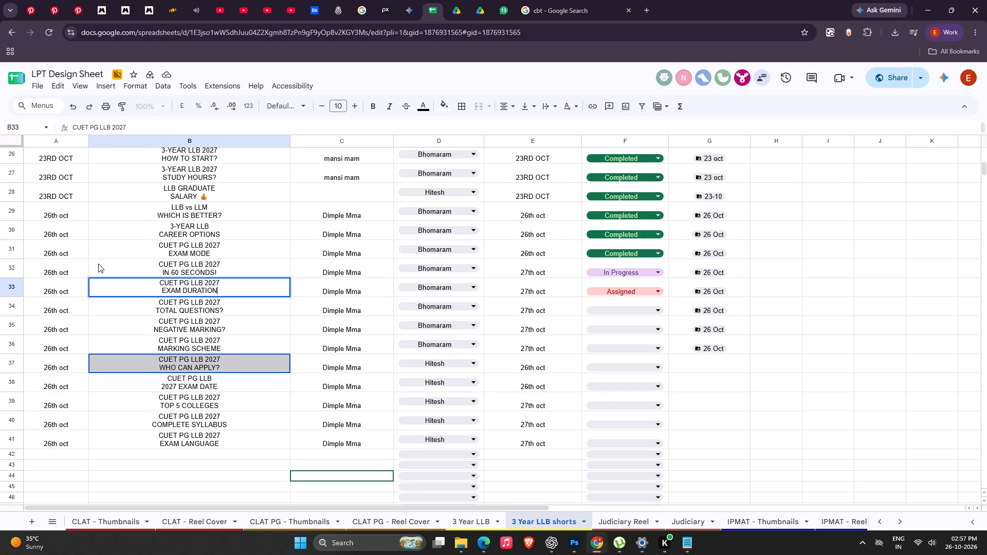
{"action": "left_click_drag", "start_coordinate": [152, 285], "coordinate": [231, 285]}
{"action": "left_click", "coordinate": [272, 271]}
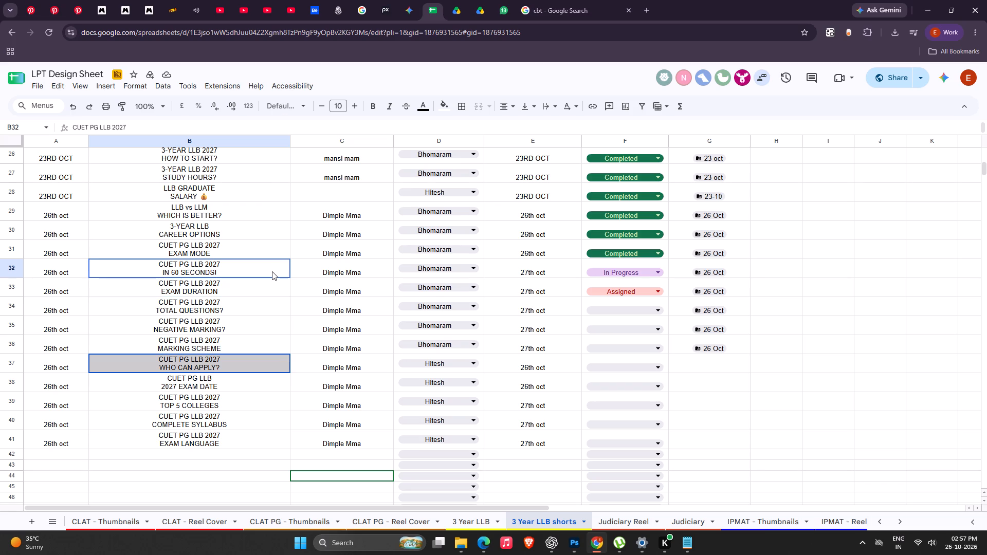
Switch to YouTube and play the "Kabir Singh 2019 Movie All Songs" video.
{"action": "left_click", "coordinate": [580, 0]}
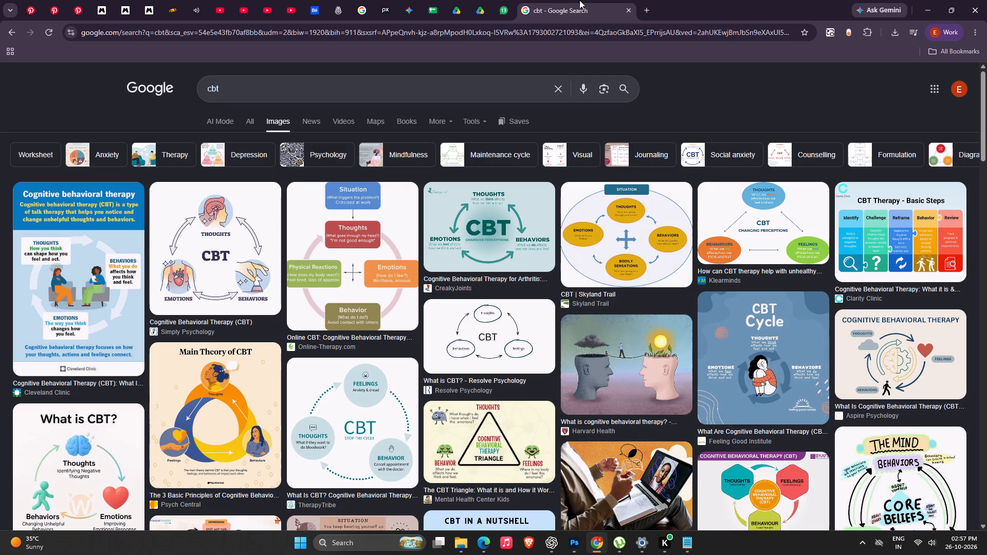
{"action": "left_click", "coordinate": [194, 4]}
{"action": "left_click", "coordinate": [804, 420]}
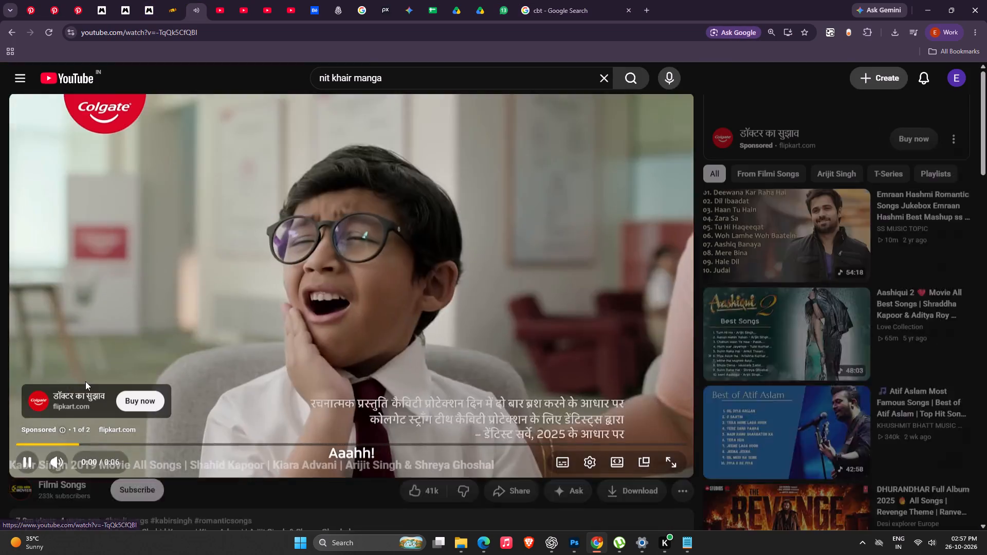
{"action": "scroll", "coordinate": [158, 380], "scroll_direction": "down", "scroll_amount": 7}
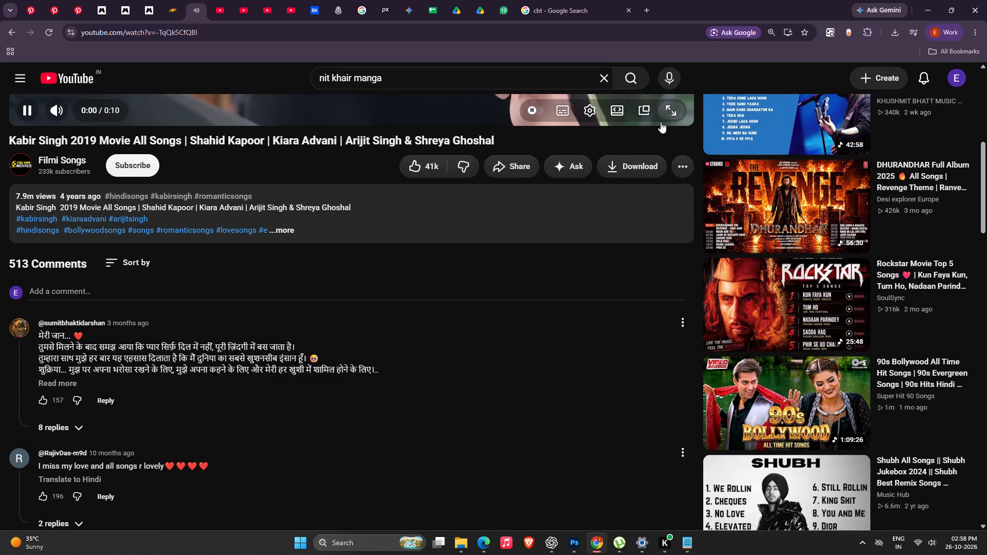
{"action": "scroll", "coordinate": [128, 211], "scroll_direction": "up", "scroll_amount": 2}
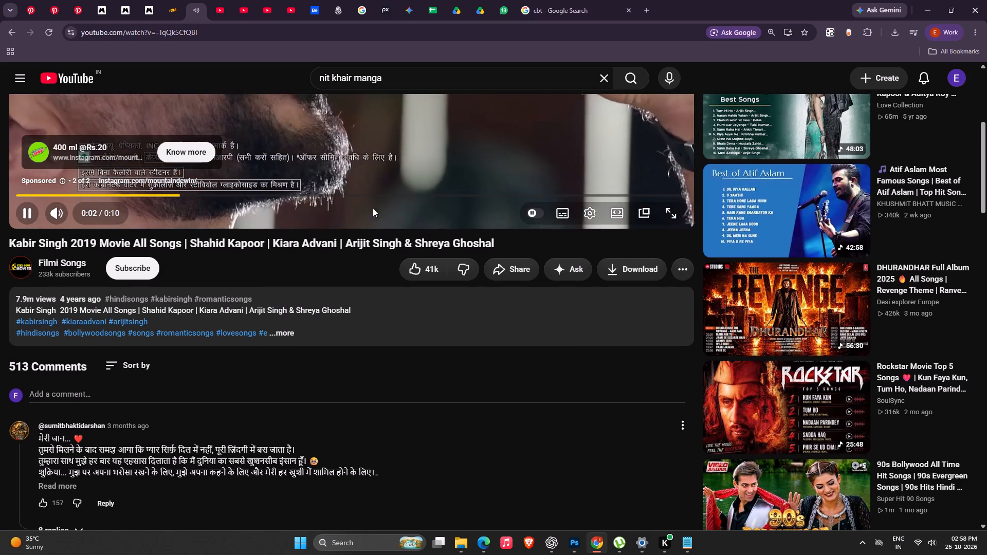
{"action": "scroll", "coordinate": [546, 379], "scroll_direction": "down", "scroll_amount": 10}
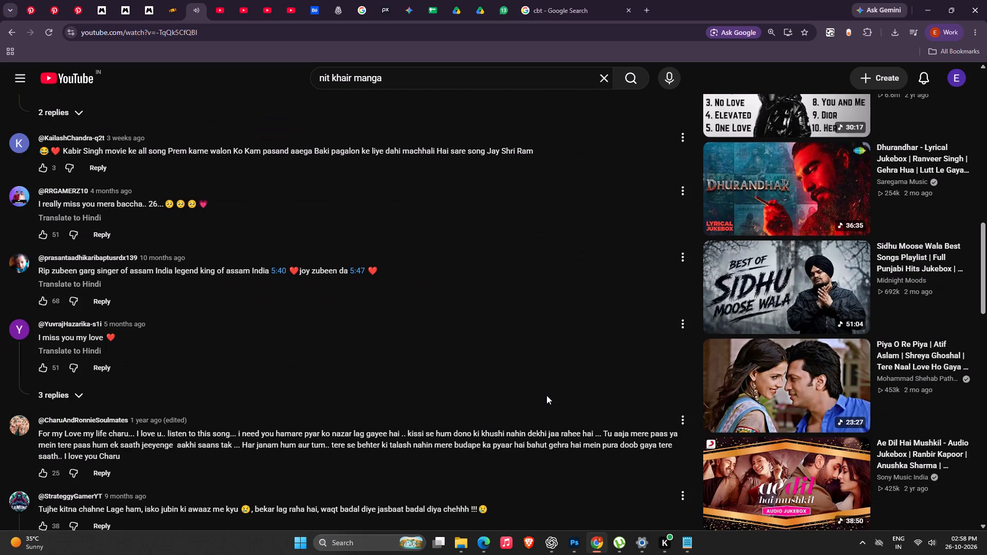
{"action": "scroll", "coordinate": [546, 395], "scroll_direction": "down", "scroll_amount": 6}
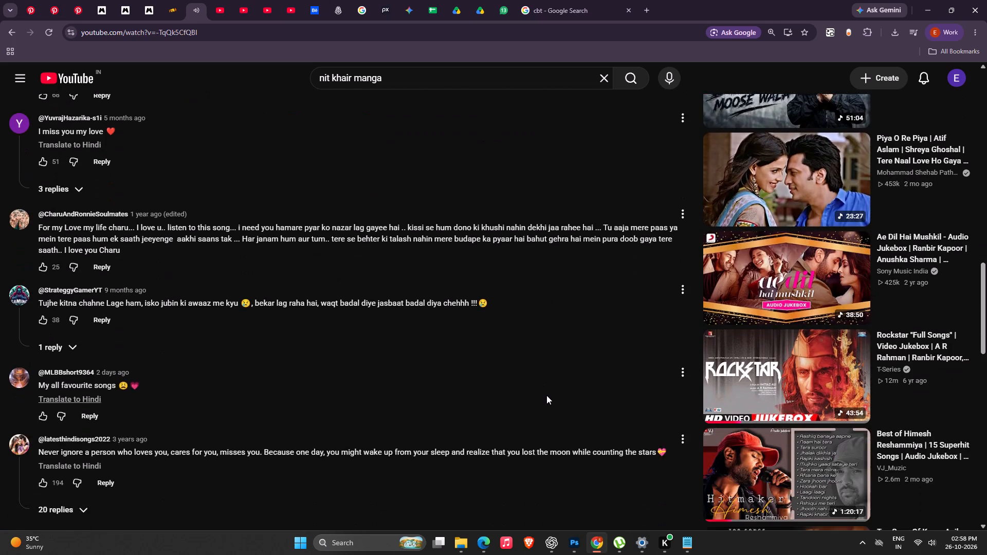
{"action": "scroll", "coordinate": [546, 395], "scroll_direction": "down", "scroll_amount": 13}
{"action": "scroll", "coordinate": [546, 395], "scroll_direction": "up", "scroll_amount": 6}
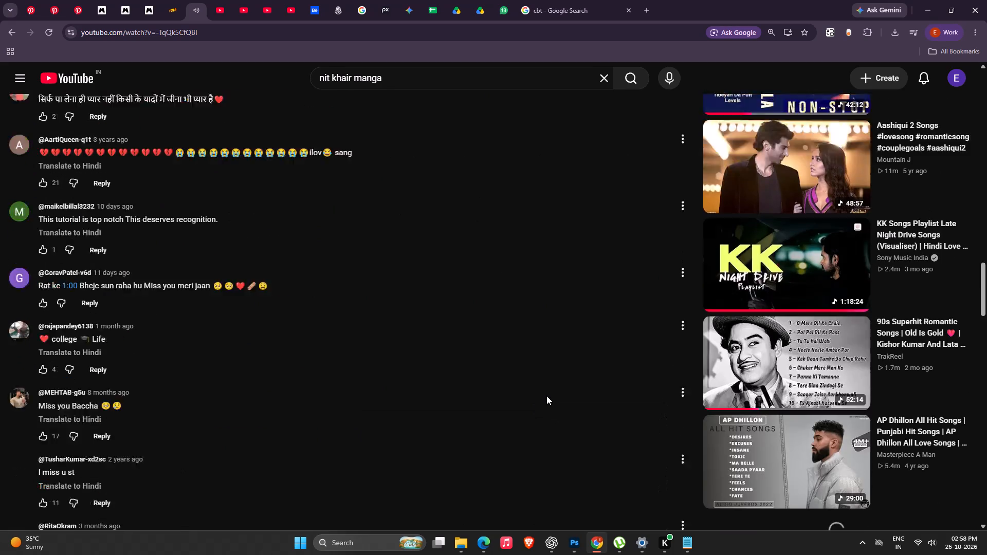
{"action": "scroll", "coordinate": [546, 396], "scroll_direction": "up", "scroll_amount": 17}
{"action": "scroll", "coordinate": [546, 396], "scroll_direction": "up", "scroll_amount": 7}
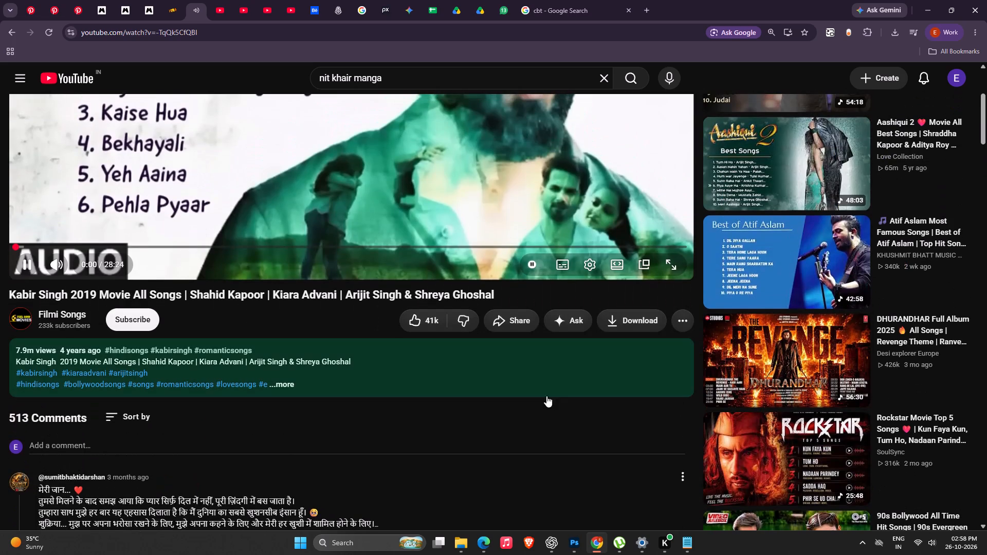
Skip past the opening seconds of the Kabir Singh songs video.
{"action": "left_click", "coordinate": [30, 242]}
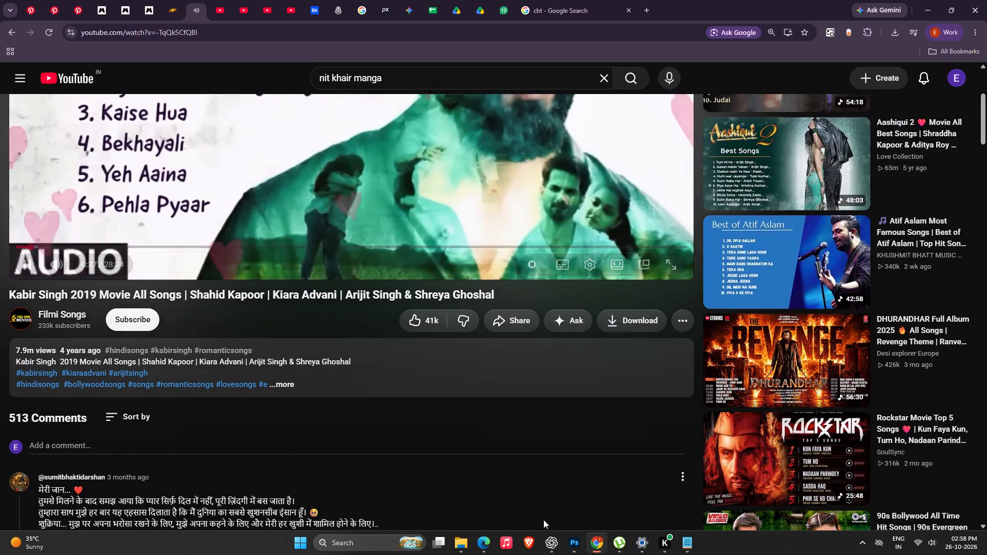
{"action": "scroll", "coordinate": [544, 520], "scroll_direction": "down", "scroll_amount": 12}
Switch to Photoshop with the blank Untitled-1 artboard document.
{"action": "left_click", "coordinate": [569, 544]}
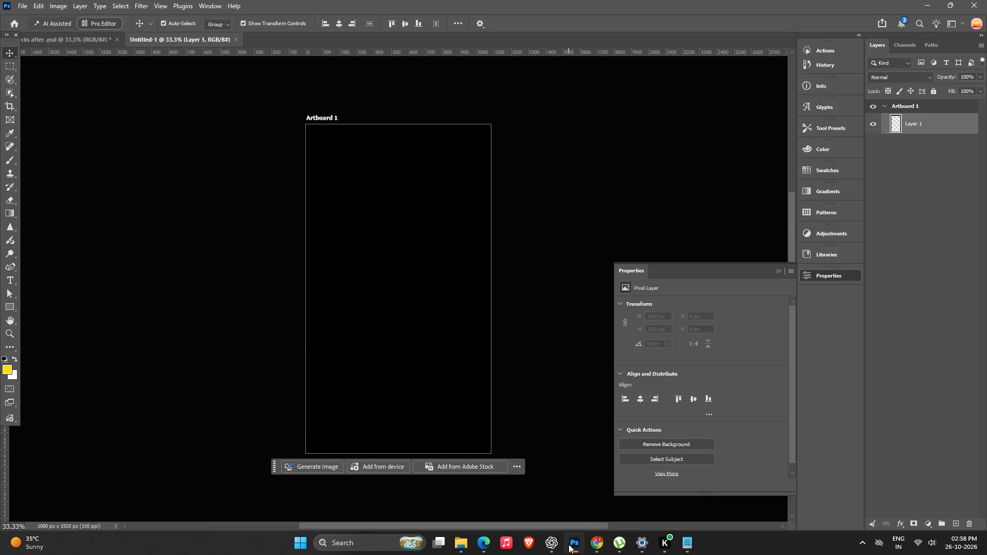
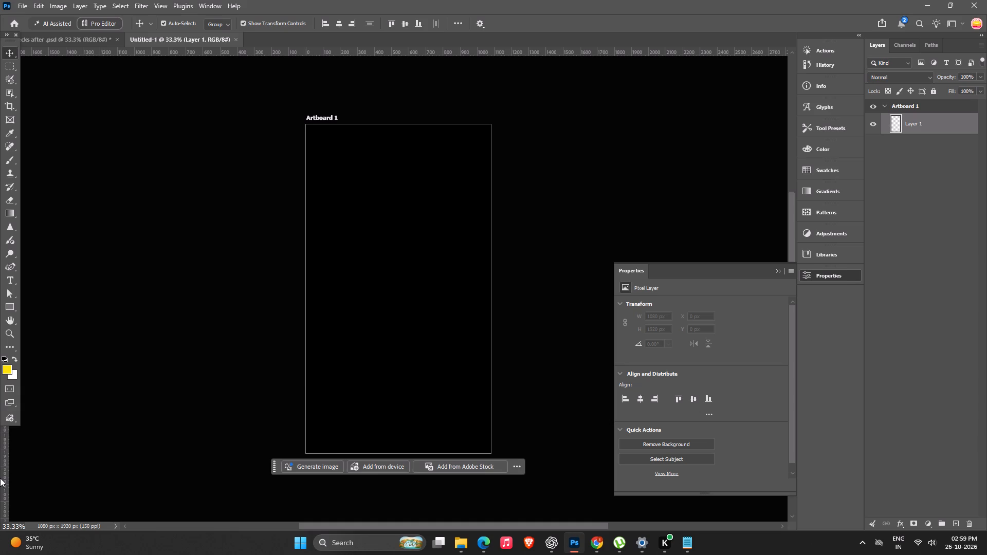
Switch to the LPT Design Sheet in Chrome and copy "CUET PG" from the IN 60 SECONDS! topic cell in 3 Year LLB shorts.
{"action": "left_click", "coordinate": [600, 544]}
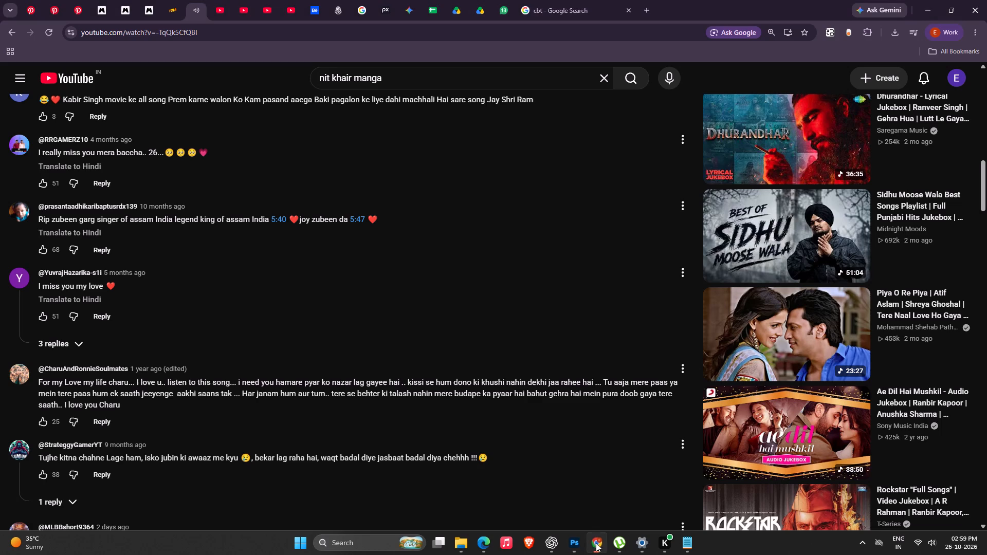
{"action": "left_click", "coordinate": [434, 5]}
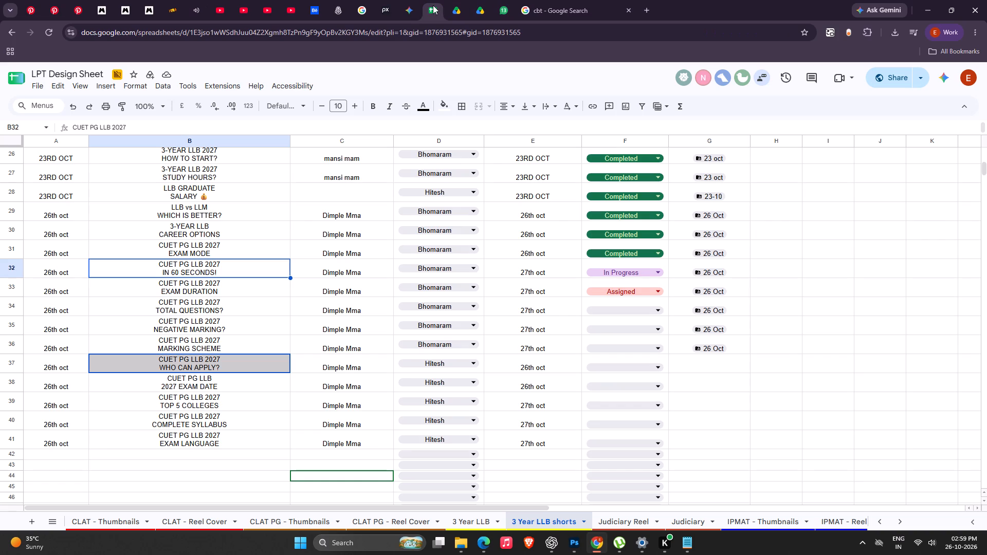
{"action": "double_click", "coordinate": [175, 261]}
{"action": "left_click_drag", "start_coordinate": [154, 263], "coordinate": [236, 279]}
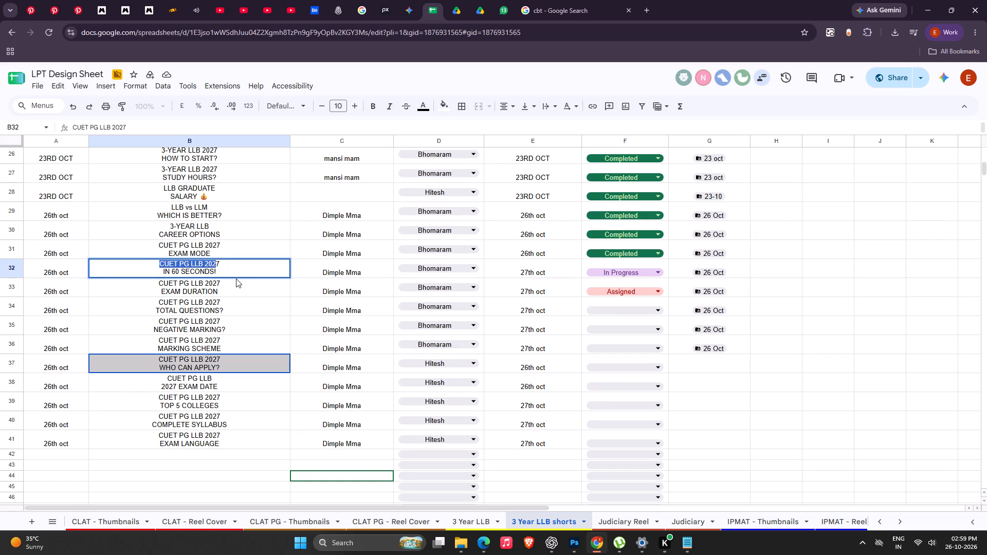
{"action": "key", "text": "ctrl+c"}
{"action": "key", "text": "ctrl+c"}
{"action": "left_click", "coordinate": [780, 233]}
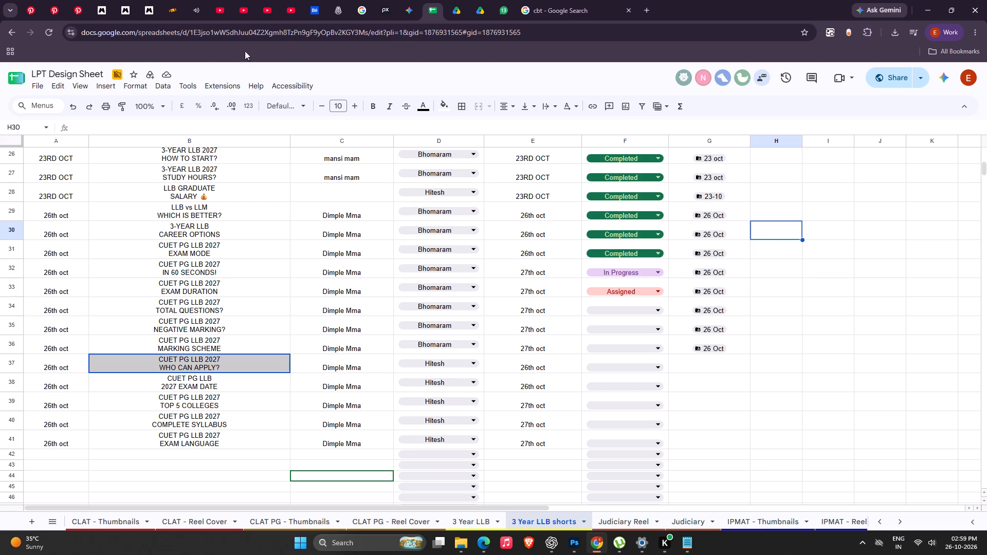
{"action": "double_click", "coordinate": [161, 273]}
{"action": "left_click", "coordinate": [154, 257]}
{"action": "double_click", "coordinate": [170, 265]}
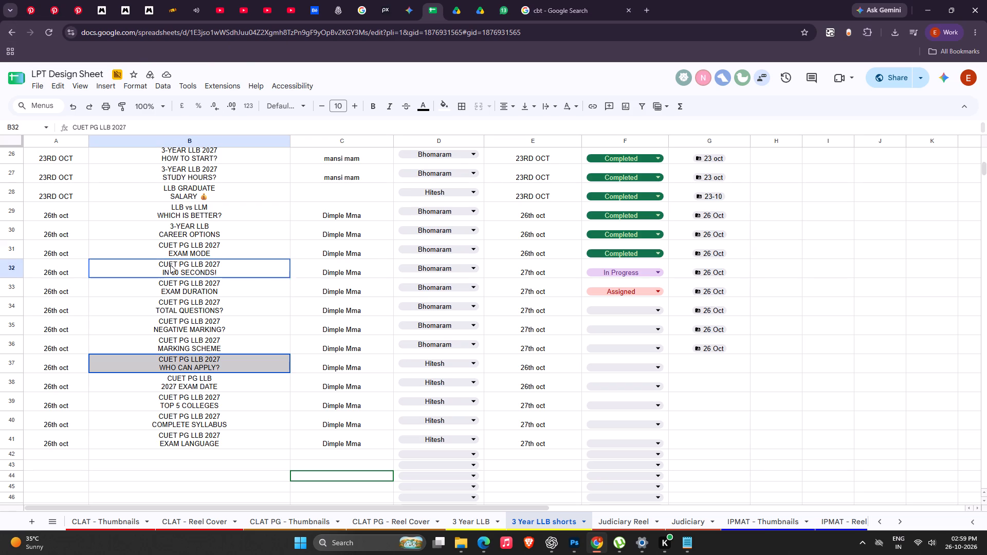
{"action": "left_click_drag", "start_coordinate": [155, 263], "coordinate": [192, 260]}
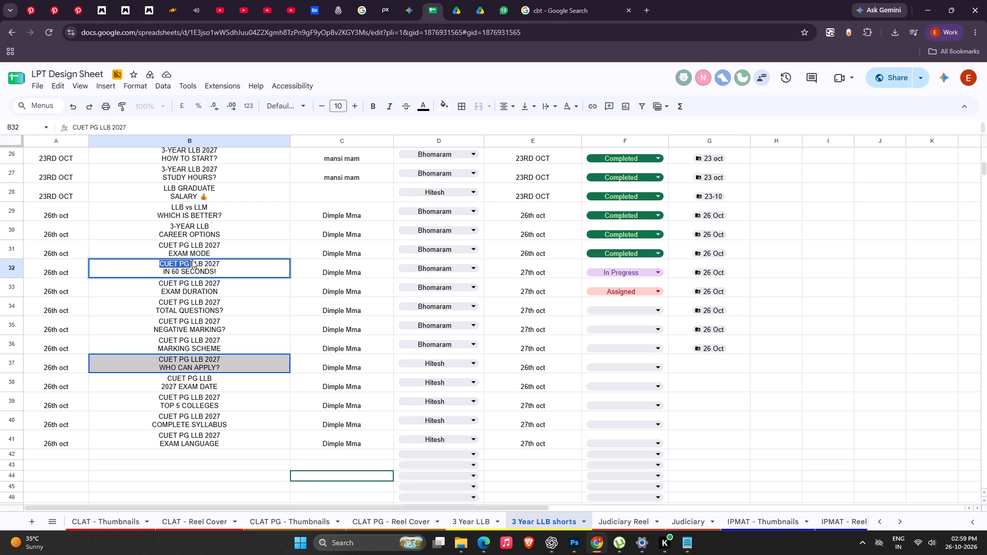
{"action": "key", "text": "ctrl+c"}
{"action": "key", "text": "ctrl+c"}
Replace the cbt query in Google Images with a search for "CUET PG".
{"action": "left_click", "coordinate": [577, 0]}
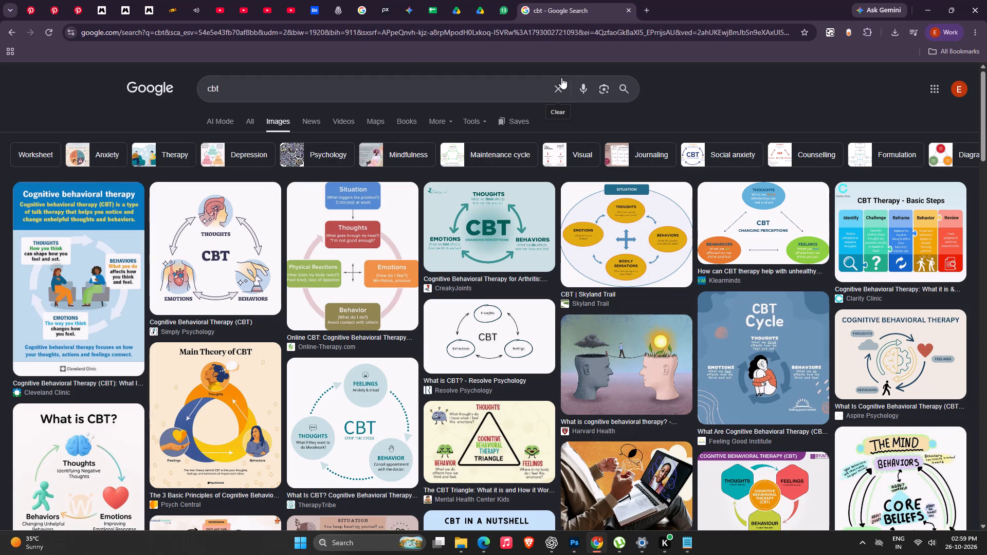
{"action": "left_click", "coordinate": [558, 81]}
{"action": "key", "text": "ctrl+v"}
{"action": "key", "text": "Return"}
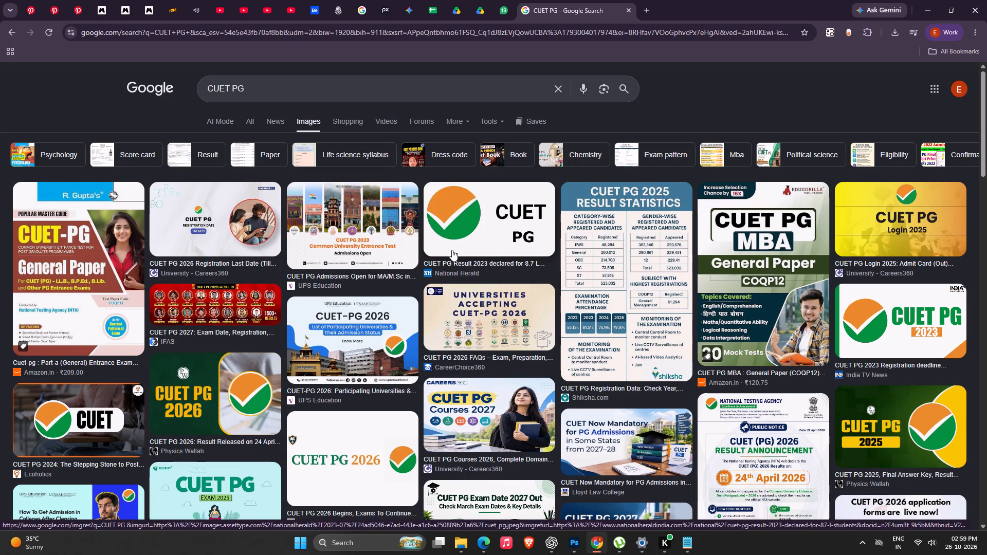
Examine the CUET PG image results for visual ideas for the reel cover.
{"action": "scroll", "coordinate": [452, 250], "scroll_direction": "up", "scroll_amount": 1}
{"action": "scroll", "coordinate": [435, 262], "scroll_direction": "down", "scroll_amount": 10}
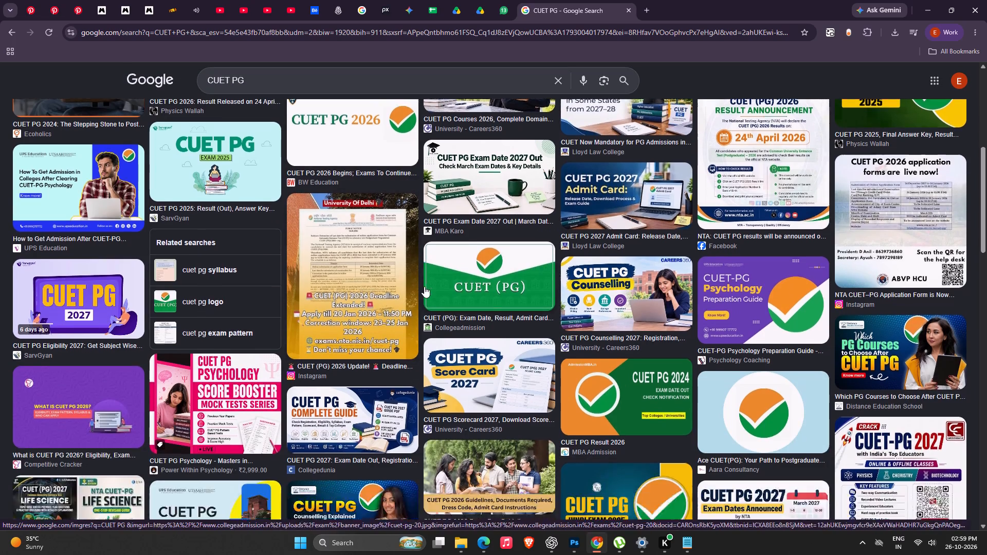
{"action": "scroll", "coordinate": [424, 286], "scroll_direction": "down", "scroll_amount": 11}
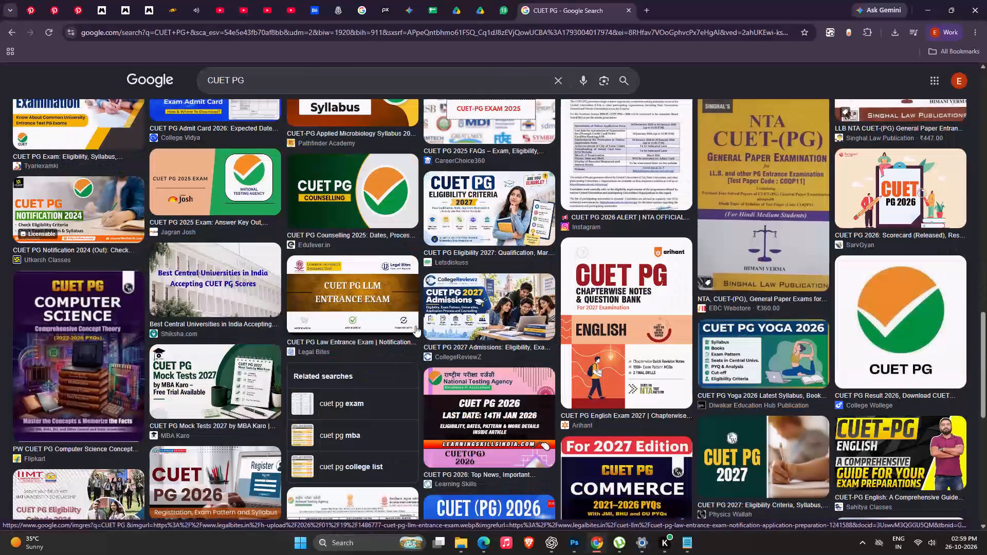
{"action": "scroll", "coordinate": [415, 326], "scroll_direction": "down", "scroll_amount": 6}
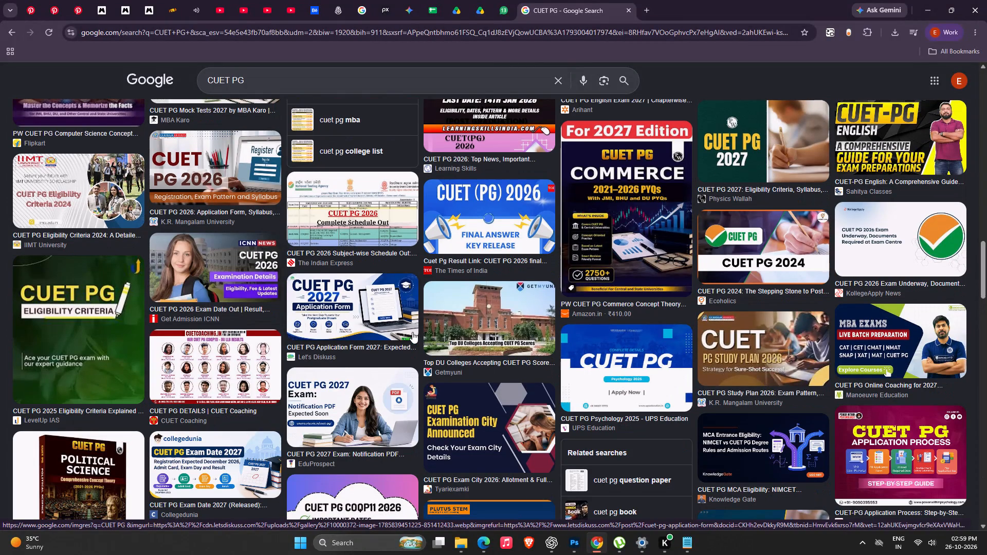
{"action": "scroll", "coordinate": [412, 332], "scroll_direction": "down", "scroll_amount": 15}
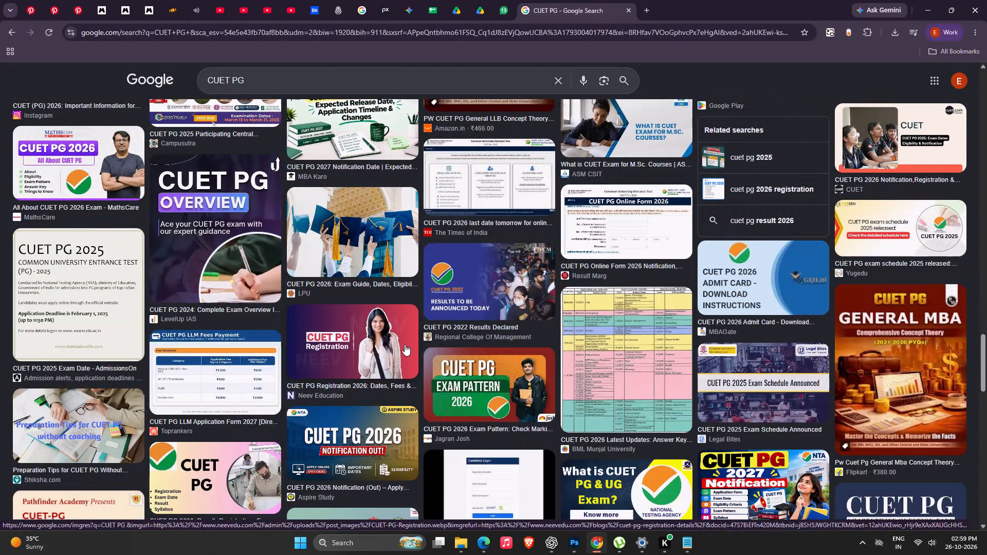
{"action": "scroll", "coordinate": [405, 344], "scroll_direction": "down", "scroll_amount": 6}
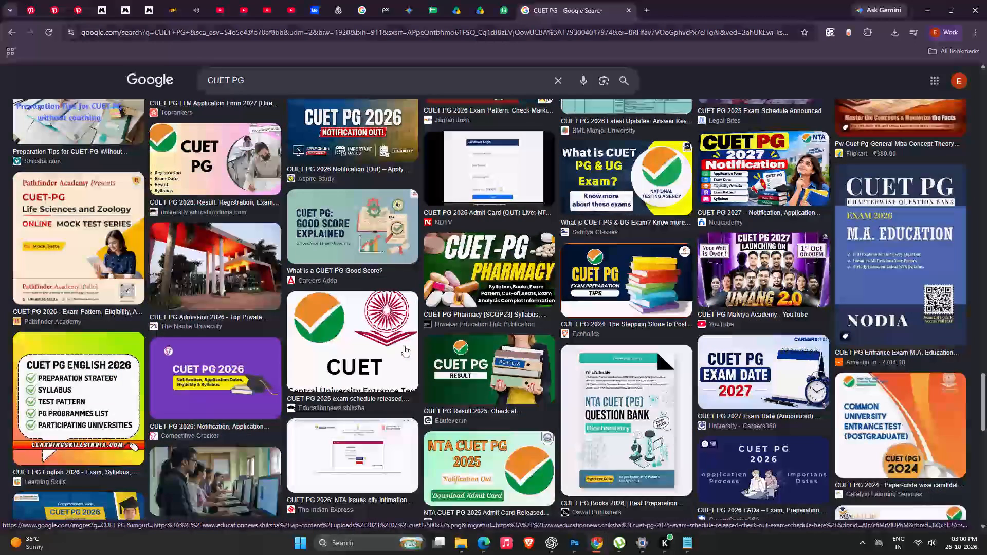
Preview The Neotia University entrance image, close the preview, and examine further CUET PG image results for ideas.
{"action": "left_click", "coordinate": [228, 279]}
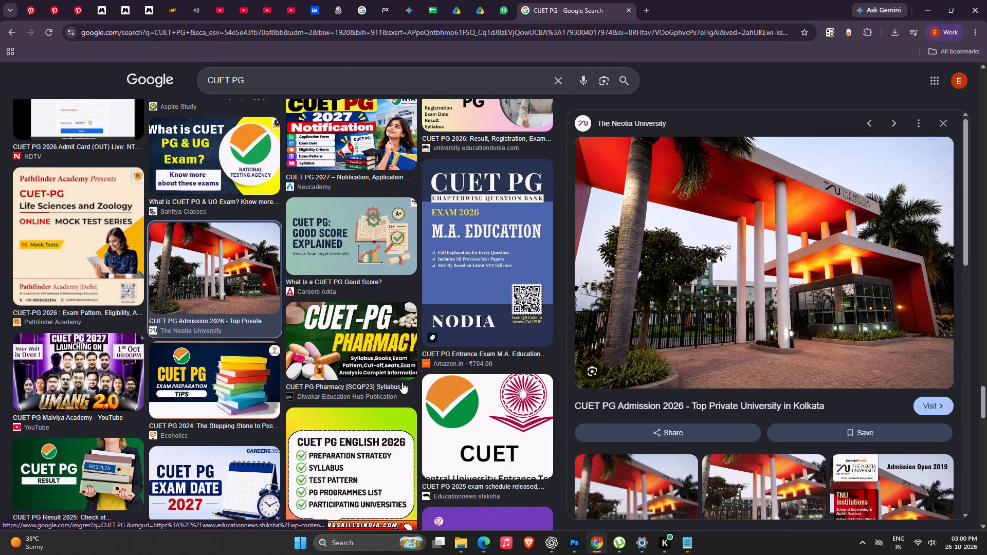
{"action": "scroll", "coordinate": [544, 433], "scroll_direction": "down", "scroll_amount": 6}
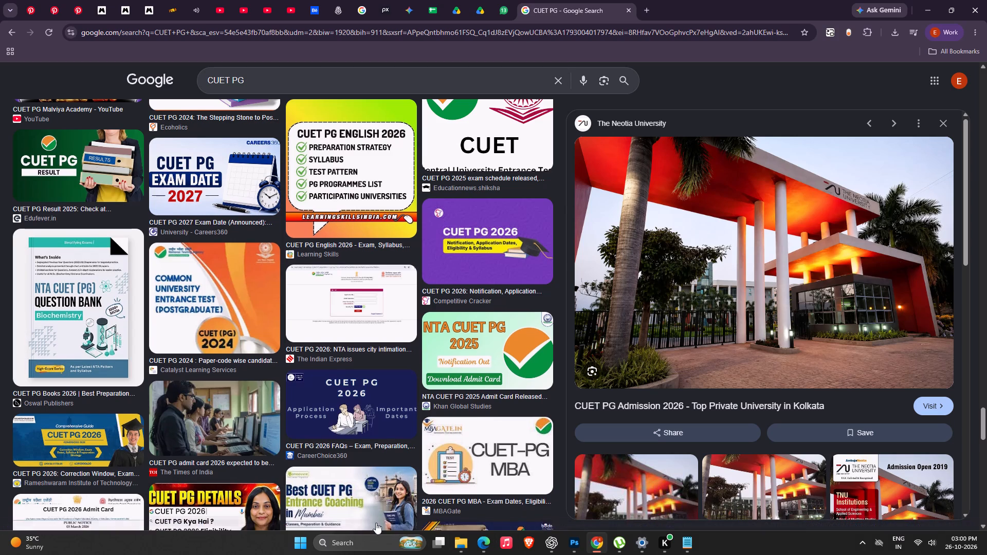
{"action": "scroll", "coordinate": [376, 523], "scroll_direction": "down", "scroll_amount": 20}
{"action": "scroll", "coordinate": [133, 440], "scroll_direction": "down", "scroll_amount": 5}
{"action": "scroll", "coordinate": [445, 457], "scroll_direction": "down", "scroll_amount": 5}
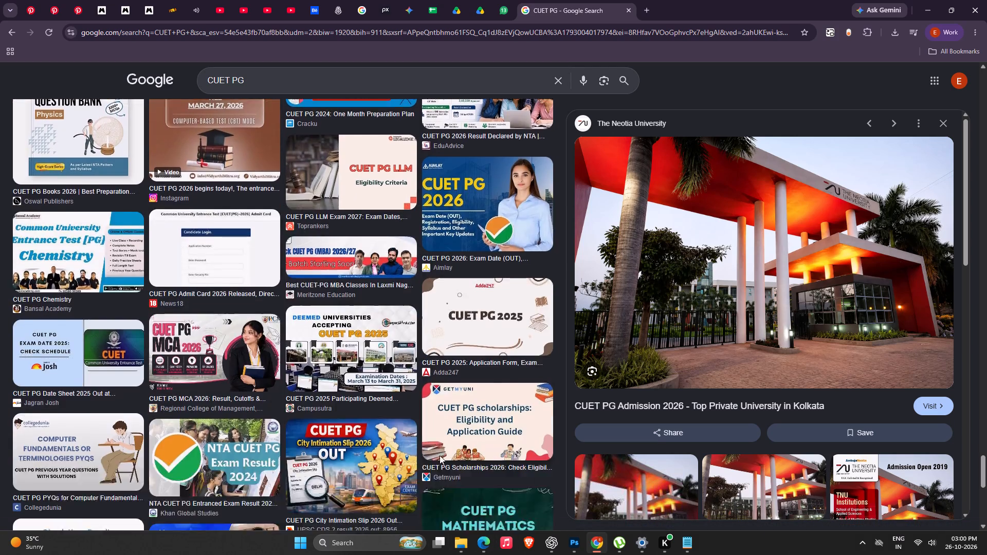
{"action": "scroll", "coordinate": [438, 455], "scroll_direction": "down", "scroll_amount": 11}
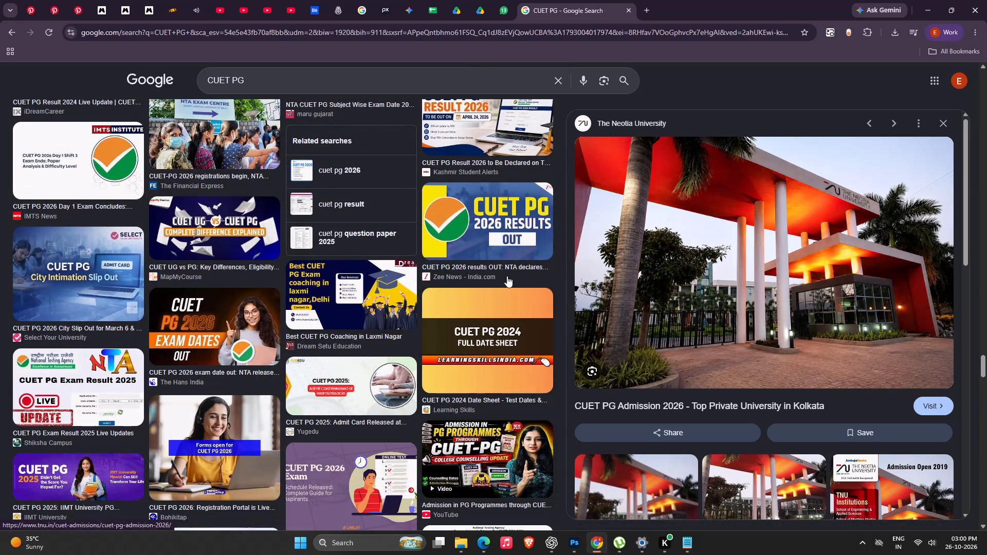
{"action": "left_click", "coordinate": [938, 118]}
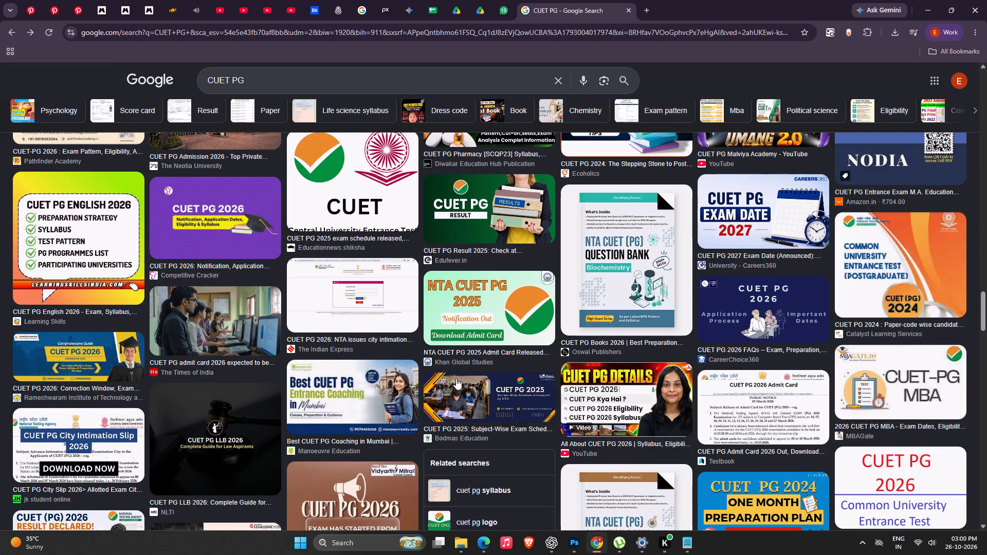
{"action": "scroll", "coordinate": [456, 378], "scroll_direction": "down", "scroll_amount": 7}
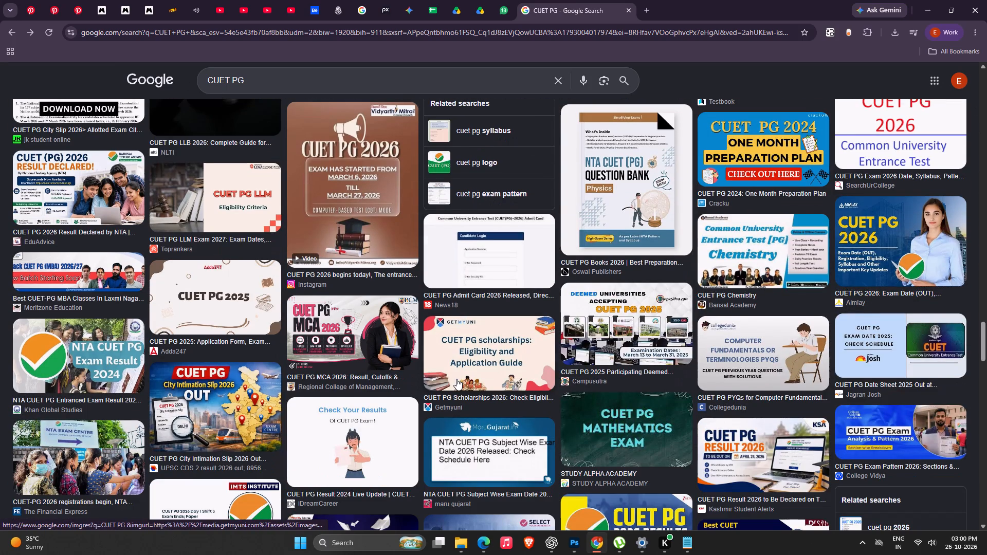
{"action": "scroll", "coordinate": [456, 379], "scroll_direction": "down", "scroll_amount": 12}
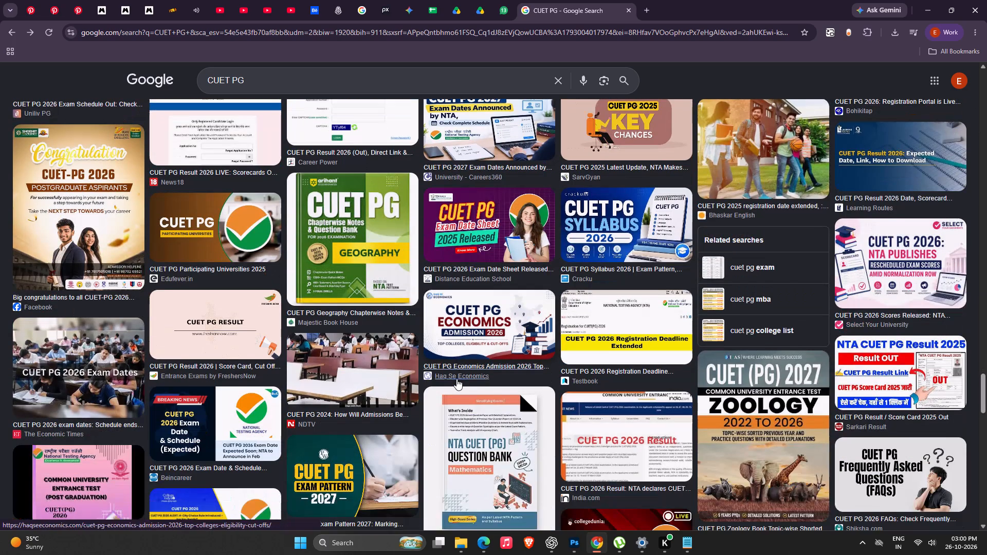
{"action": "scroll", "coordinate": [456, 379], "scroll_direction": "down", "scroll_amount": 5}
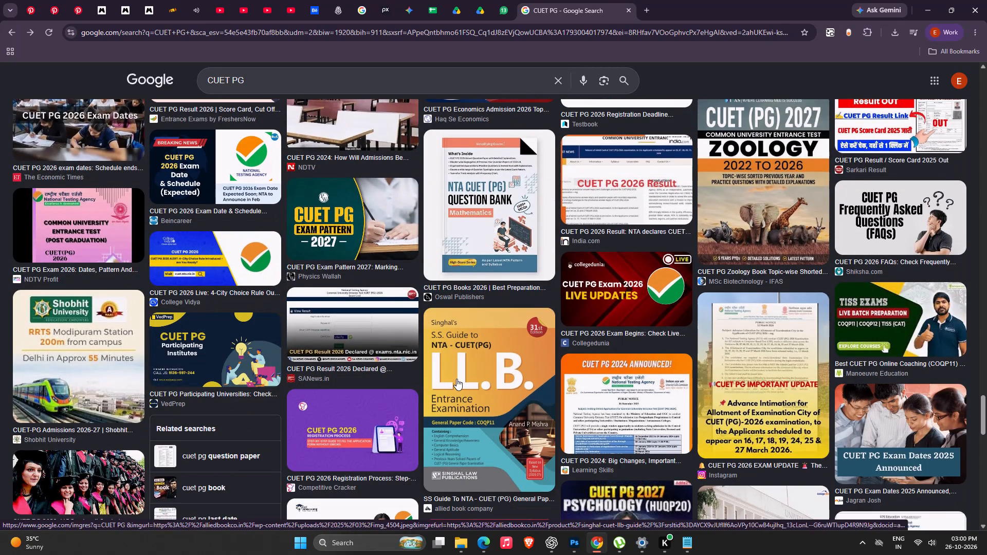
{"action": "scroll", "coordinate": [456, 379], "scroll_direction": "down", "scroll_amount": 4}
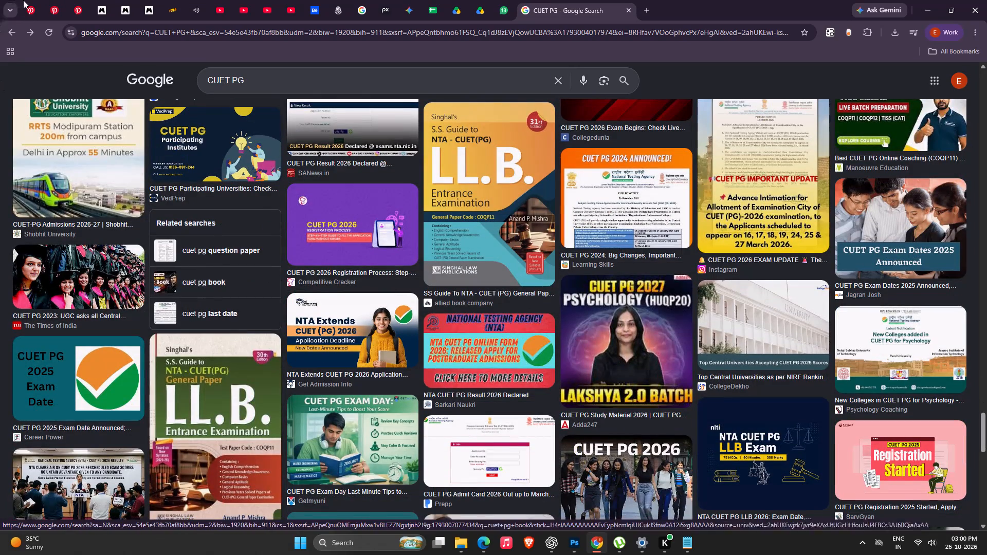
Return to the LPT Design Sheet and copy the "IN 60 SECONDS!" line from the CUET PG LLB 2027 topic cell.
{"action": "left_click", "coordinate": [430, 13]}
{"action": "left_click", "coordinate": [232, 267]}
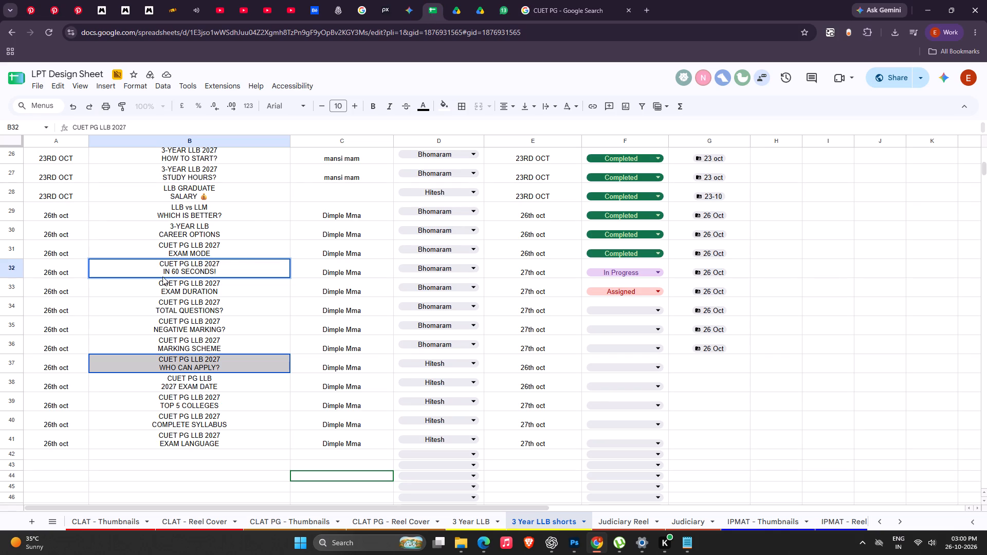
{"action": "left_click_drag", "start_coordinate": [160, 272], "coordinate": [245, 274]}
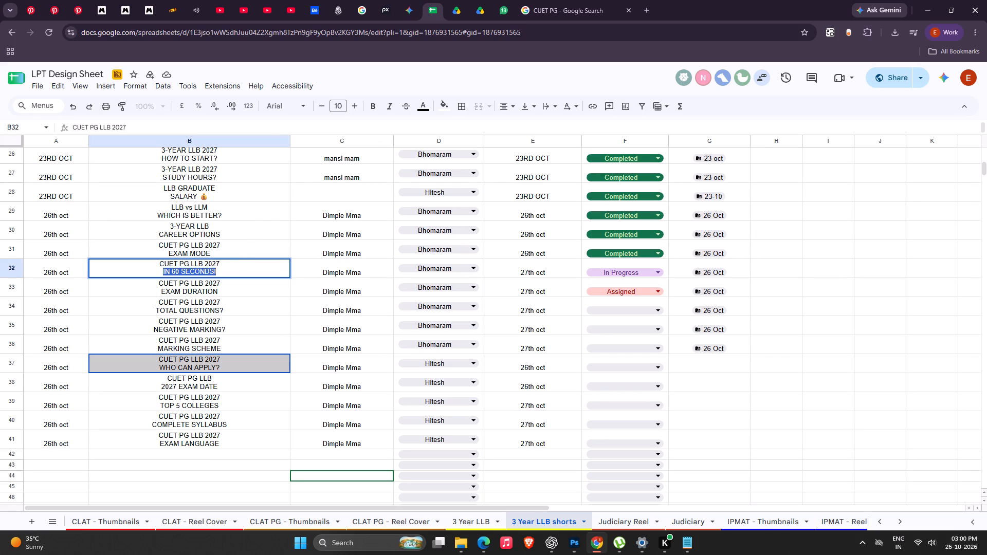
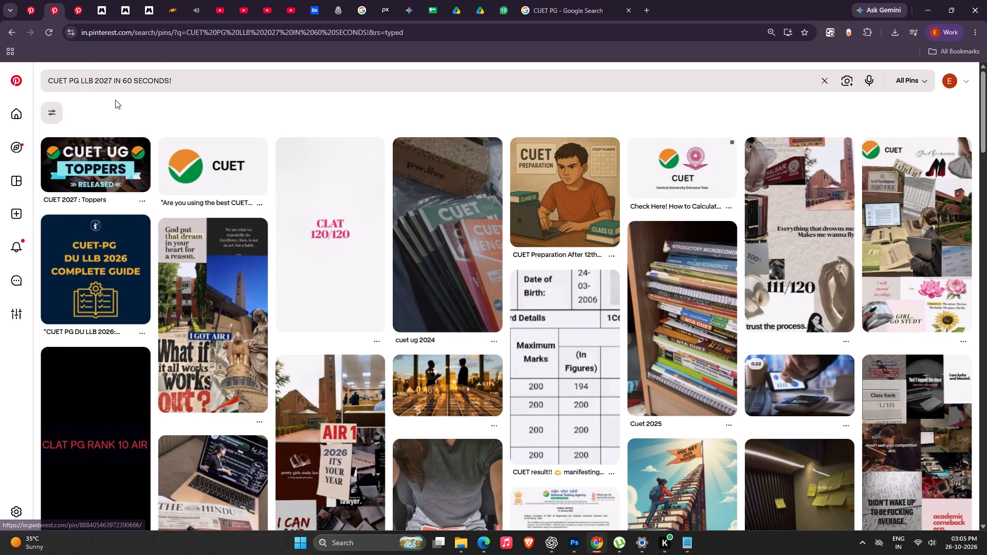
Shorten the Pinterest search to "IN 60 SECONDS!" and browse the resulting pins.
{"action": "left_click_drag", "start_coordinate": [113, 79], "coordinate": [3, 79]}
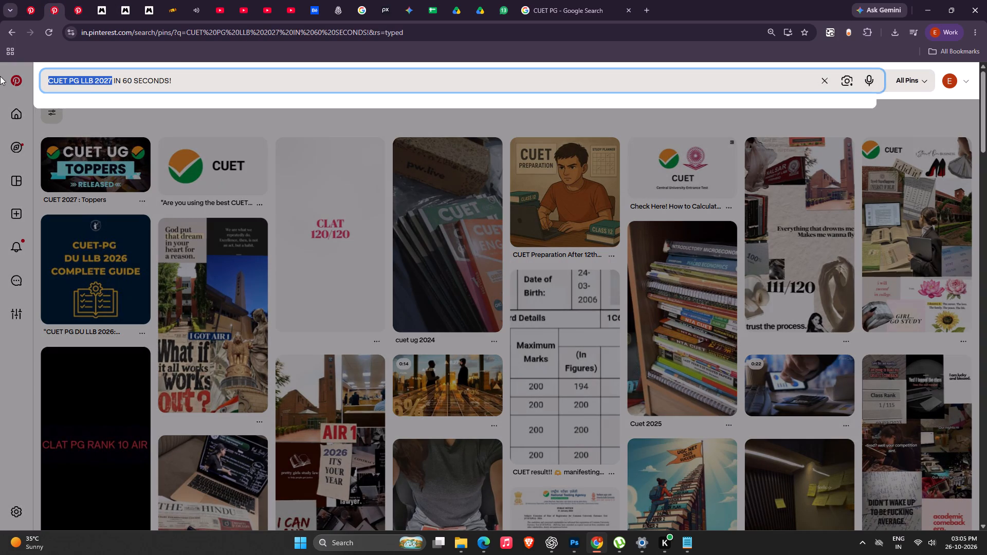
{"action": "key", "text": "BackSpace"}
{"action": "key", "text": "Return"}
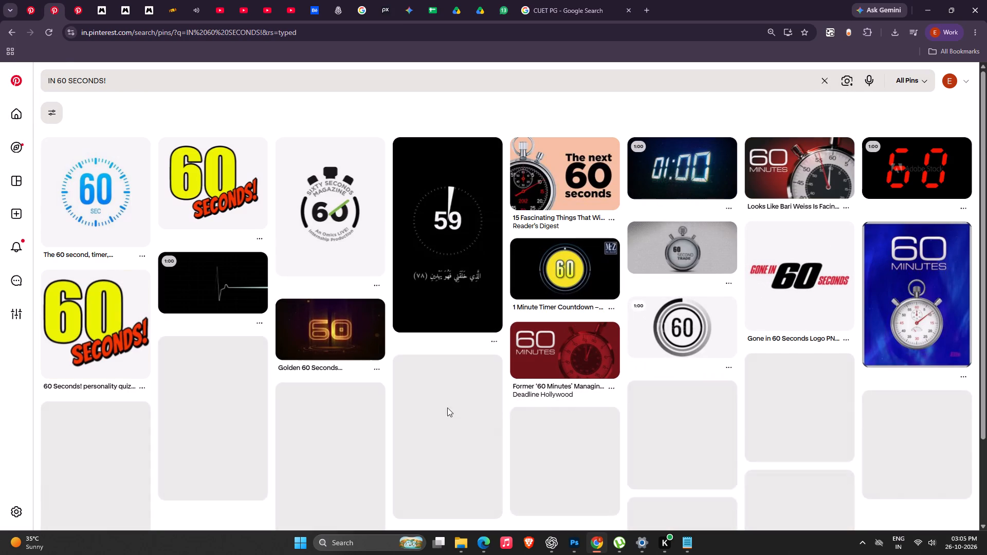
{"action": "scroll", "coordinate": [572, 390], "scroll_direction": "down", "scroll_amount": 5}
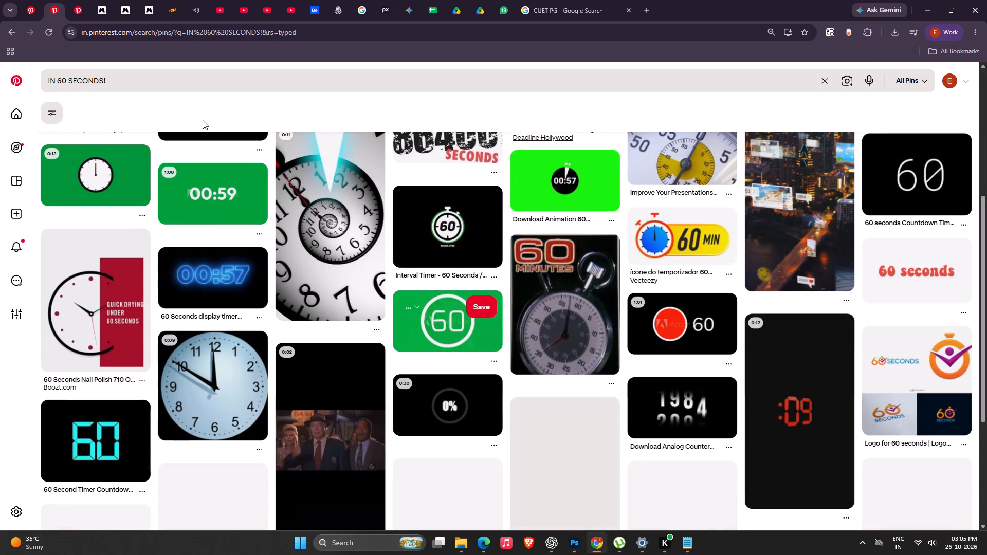
Search Pinterest for "IN 60 SECONDS! visual ides" and look through the pins for cover ideas.
{"action": "left_click", "coordinate": [159, 78]}
{"action": "key", "text": "space"}
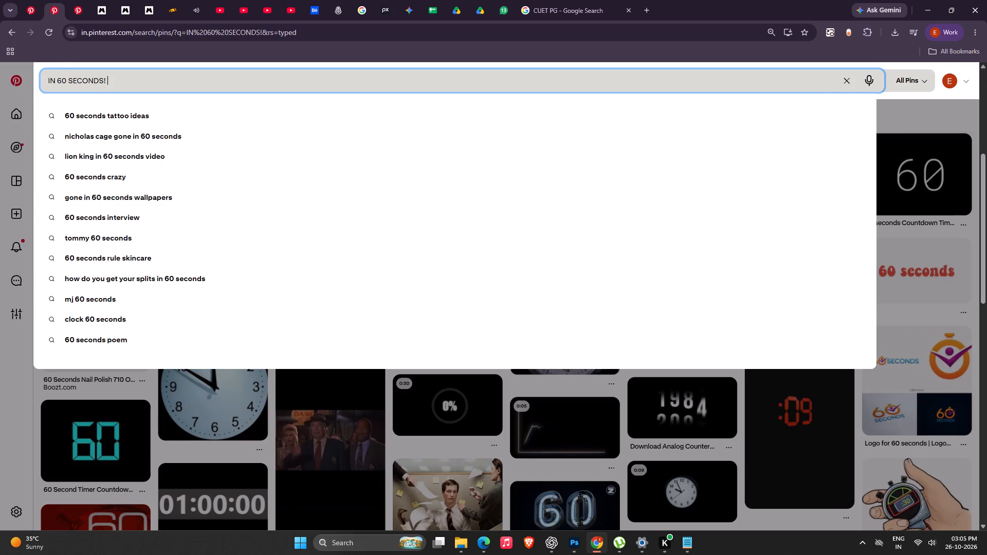
{"action": "type", "text": "visual"}
{"action": "key", "text": "space"}
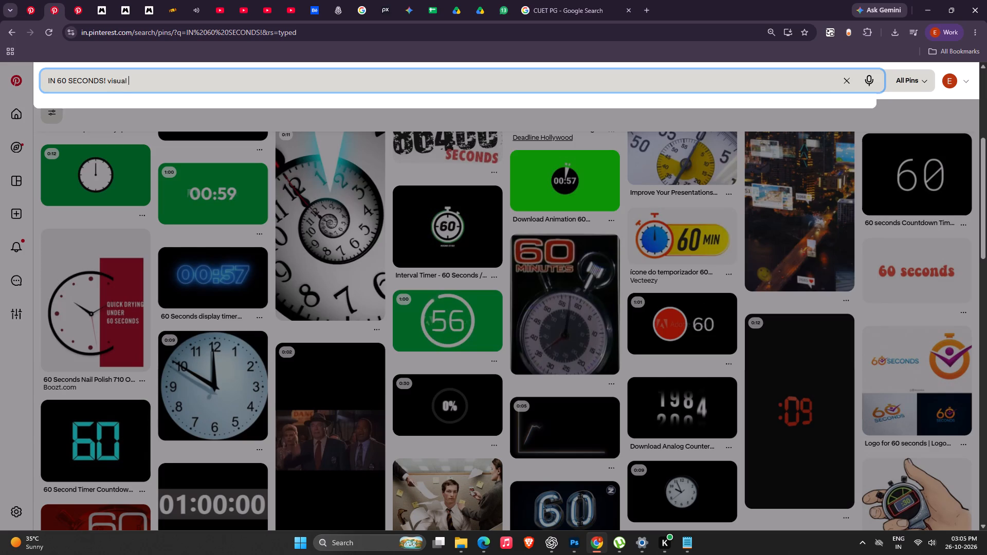
{"action": "type", "text": "ides"}
{"action": "key", "text": "Return"}
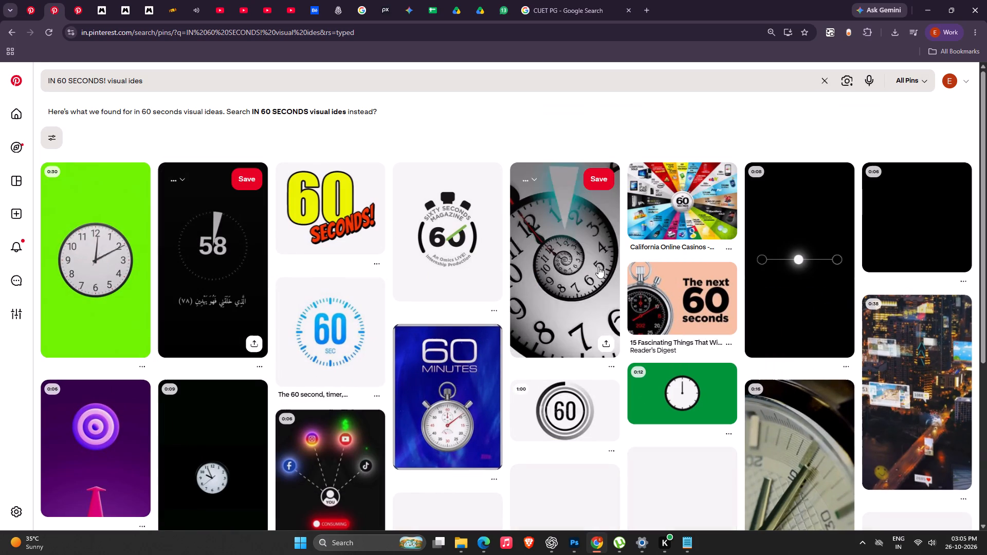
{"action": "scroll", "coordinate": [620, 259], "scroll_direction": "down", "scroll_amount": 4}
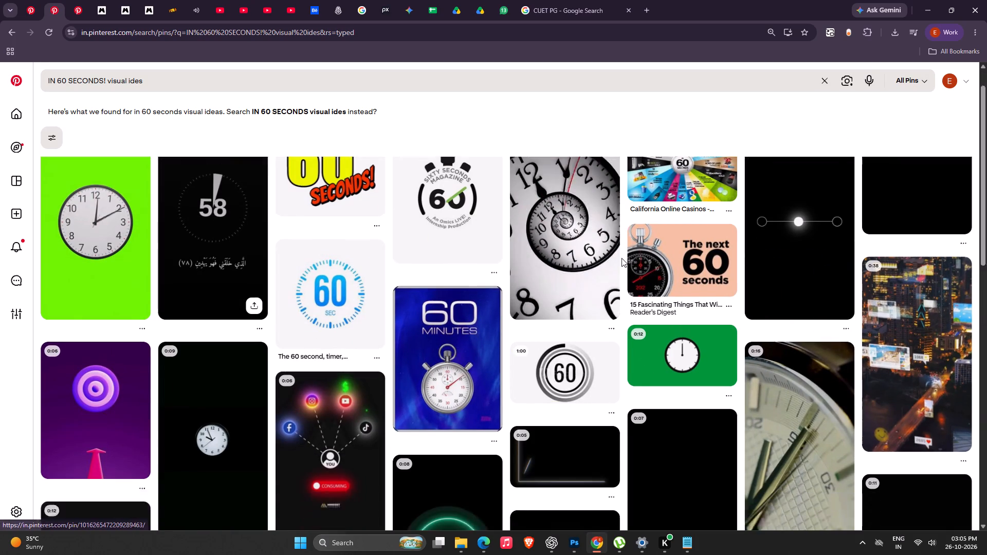
{"action": "scroll", "coordinate": [631, 258], "scroll_direction": "down", "scroll_amount": 6}
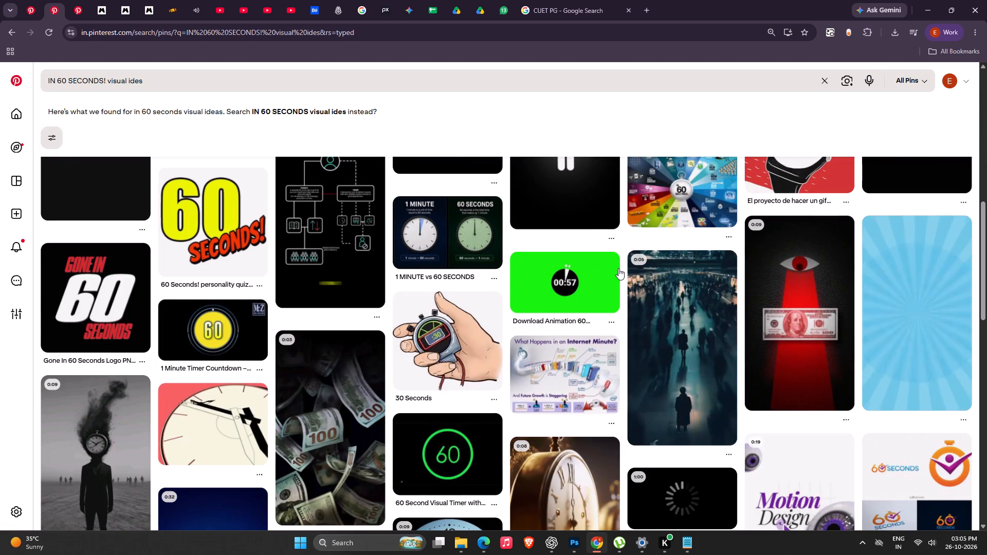
{"action": "scroll", "coordinate": [524, 341], "scroll_direction": "down", "scroll_amount": 3}
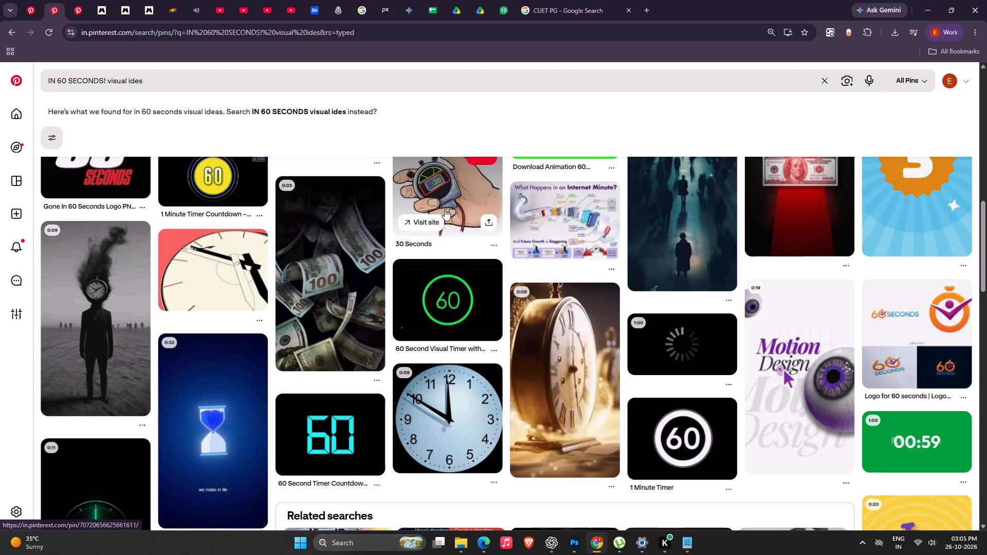
Open the "30 Seconds" hand-held stopwatch pin, examine its related pins for cover ideas, and return to the search results.
{"action": "left_click", "coordinate": [445, 209]}
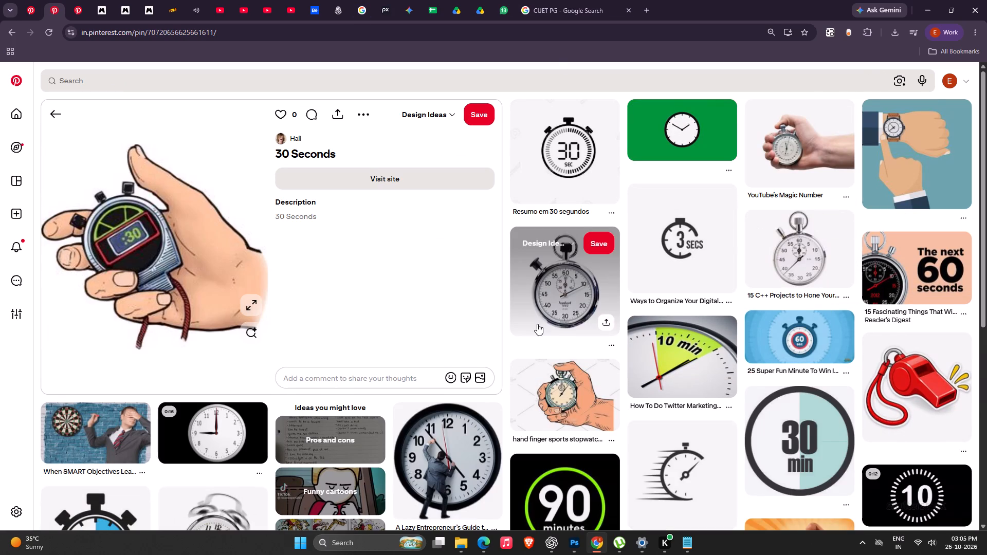
{"action": "scroll", "coordinate": [534, 325], "scroll_direction": "down", "scroll_amount": 8}
{"action": "scroll", "coordinate": [526, 328], "scroll_direction": "up", "scroll_amount": 3}
{"action": "scroll", "coordinate": [526, 328], "scroll_direction": "down", "scroll_amount": 5}
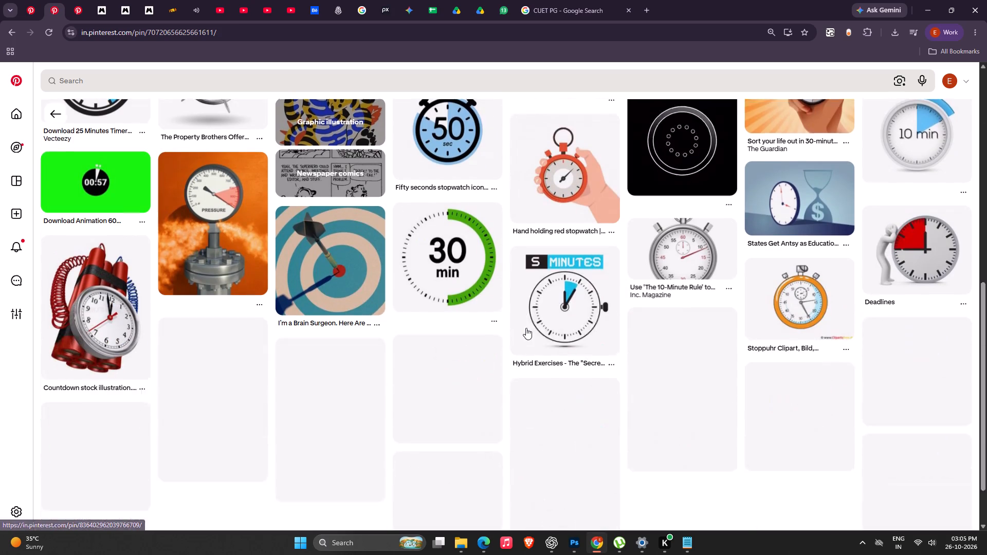
{"action": "scroll", "coordinate": [526, 328], "scroll_direction": "down", "scroll_amount": 7}
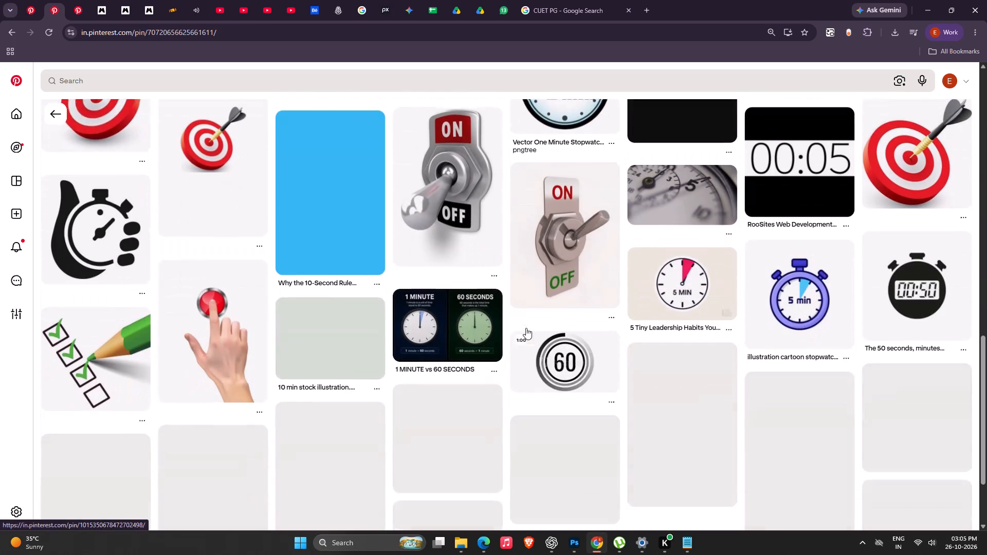
{"action": "scroll", "coordinate": [526, 328], "scroll_direction": "down", "scroll_amount": 3}
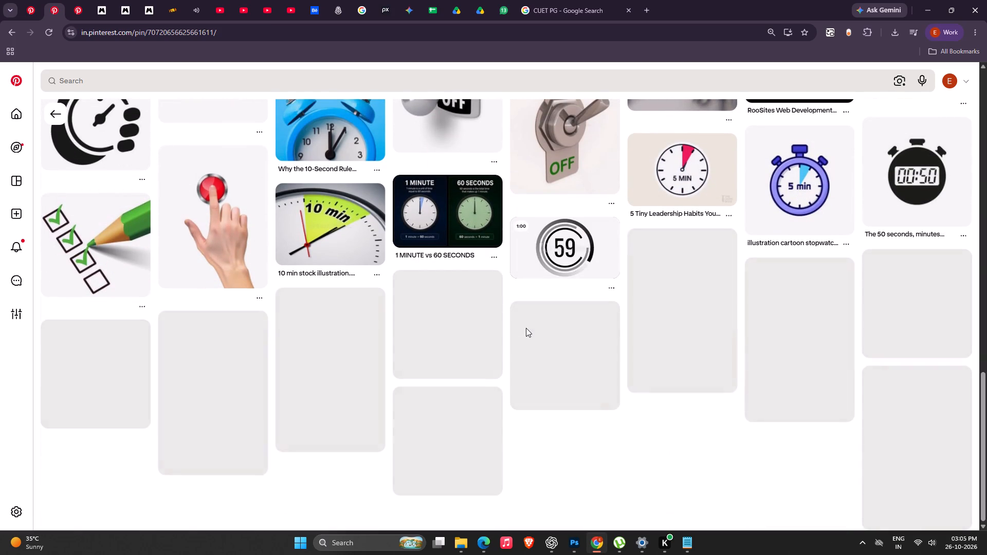
{"action": "scroll", "coordinate": [526, 328], "scroll_direction": "down", "scroll_amount": 6}
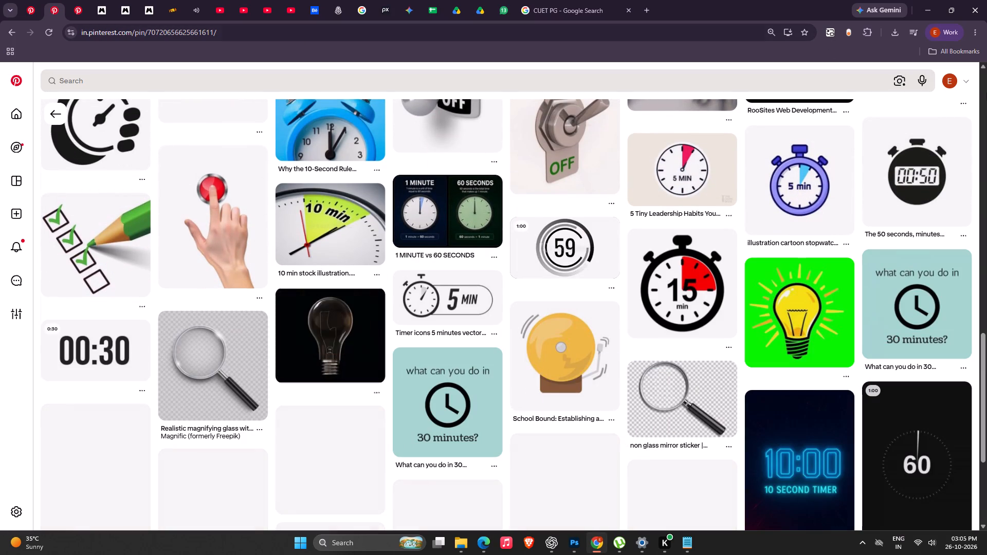
{"action": "scroll", "coordinate": [417, 281], "scroll_direction": "down", "scroll_amount": 6}
{"action": "scroll", "coordinate": [446, 314], "scroll_direction": "down", "scroll_amount": 5}
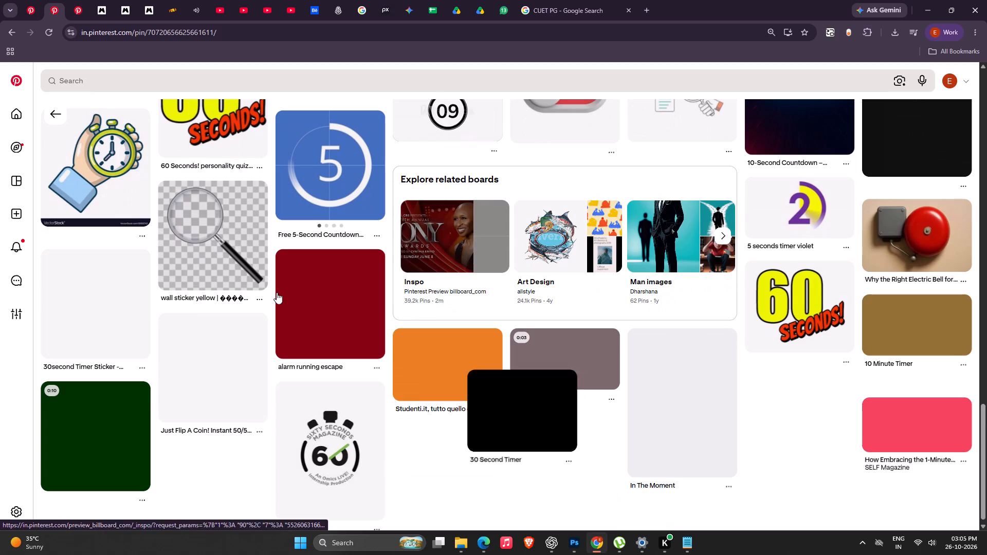
{"action": "left_click", "coordinate": [11, 31]}
Extend the Pinterest search to "IN 60 SECONDS! visual ides modal".
{"action": "left_click", "coordinate": [168, 87]}
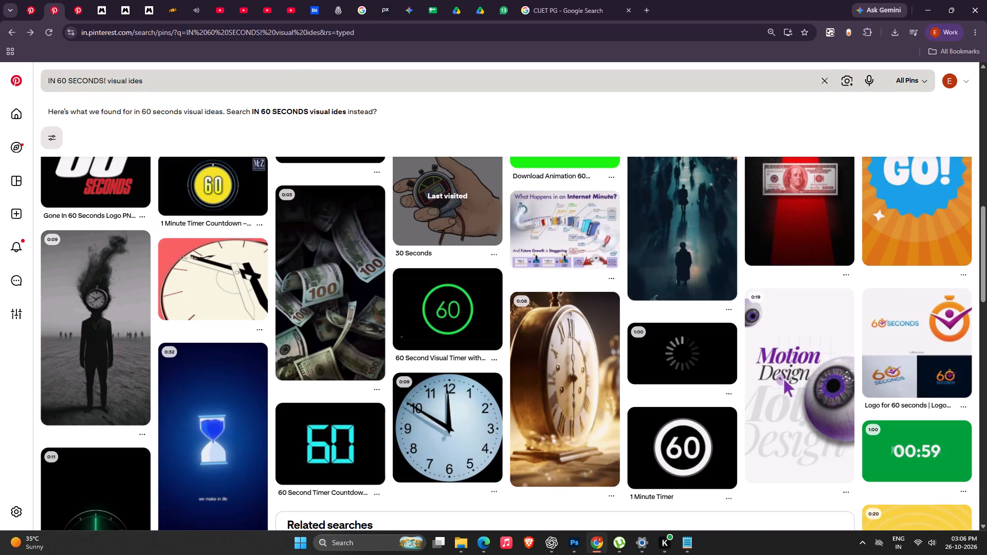
{"action": "key", "text": "space"}
{"action": "type", "text": "modal"}
{"action": "key", "text": "BackSpace"}
{"action": "key", "text": "BackSpace"}
{"action": "type", "text": "al"}
{"action": "key", "text": "Return"}
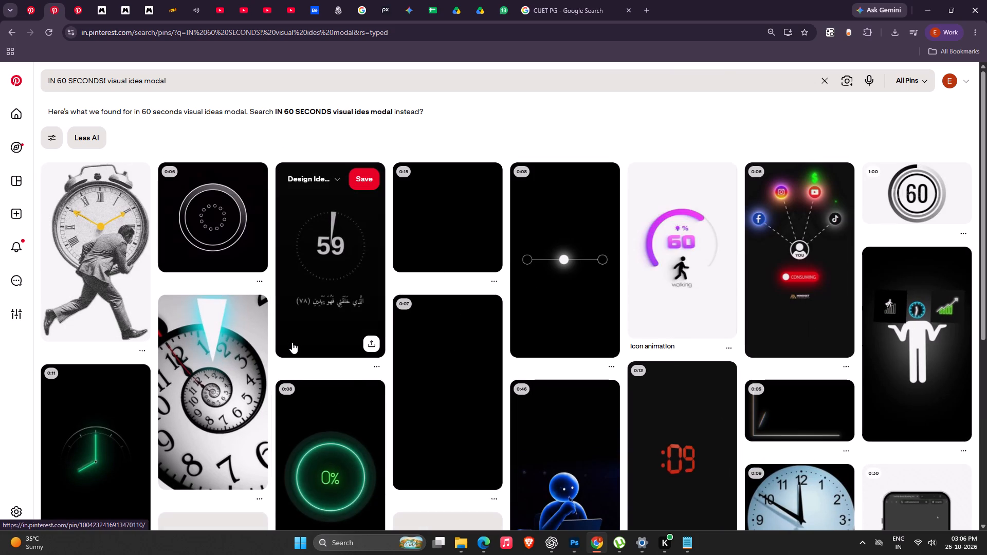
Open the pin of the white shrugging figure with a clock head, examine its related pins, and return to the results.
{"action": "left_click", "coordinate": [931, 343]}
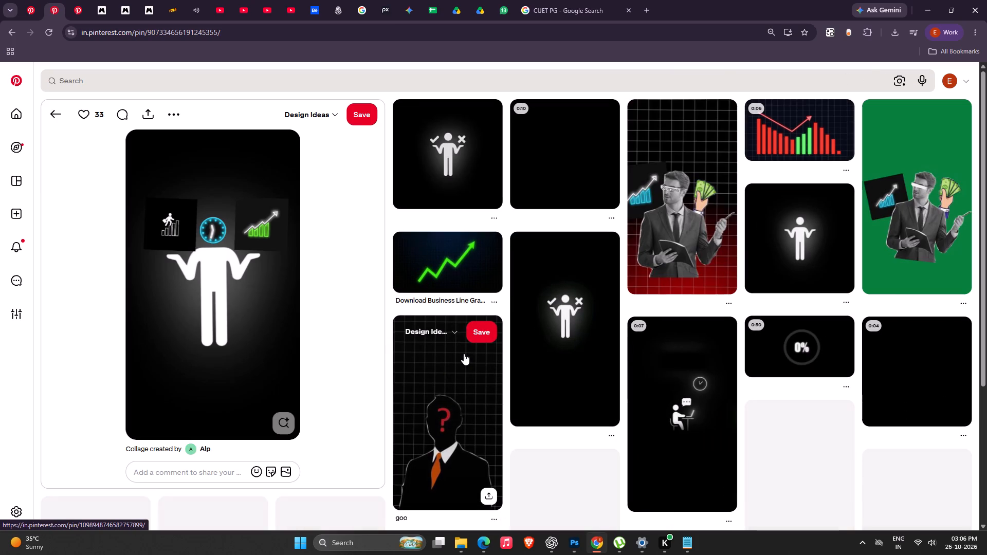
{"action": "scroll", "coordinate": [464, 354], "scroll_direction": "down", "scroll_amount": 5}
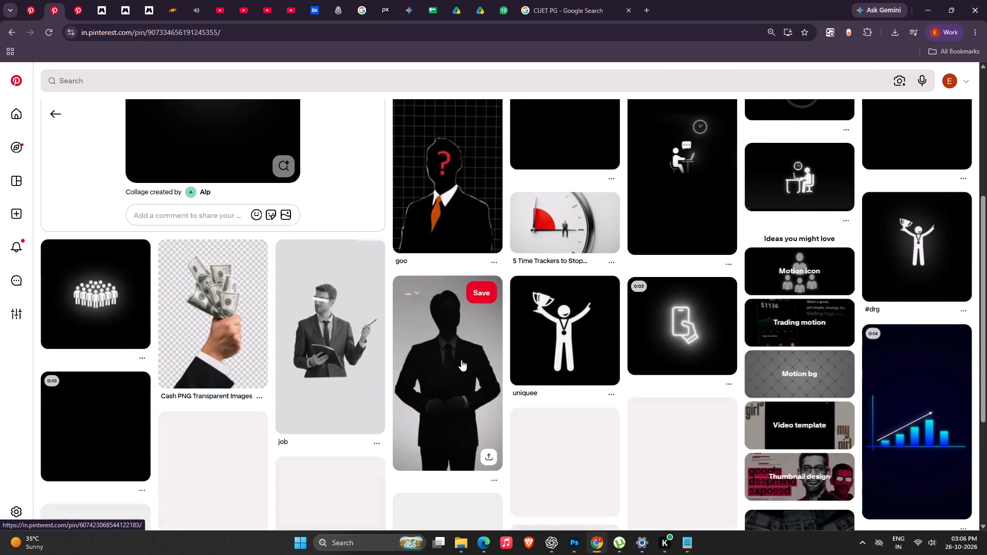
{"action": "scroll", "coordinate": [460, 353], "scroll_direction": "down", "scroll_amount": 7}
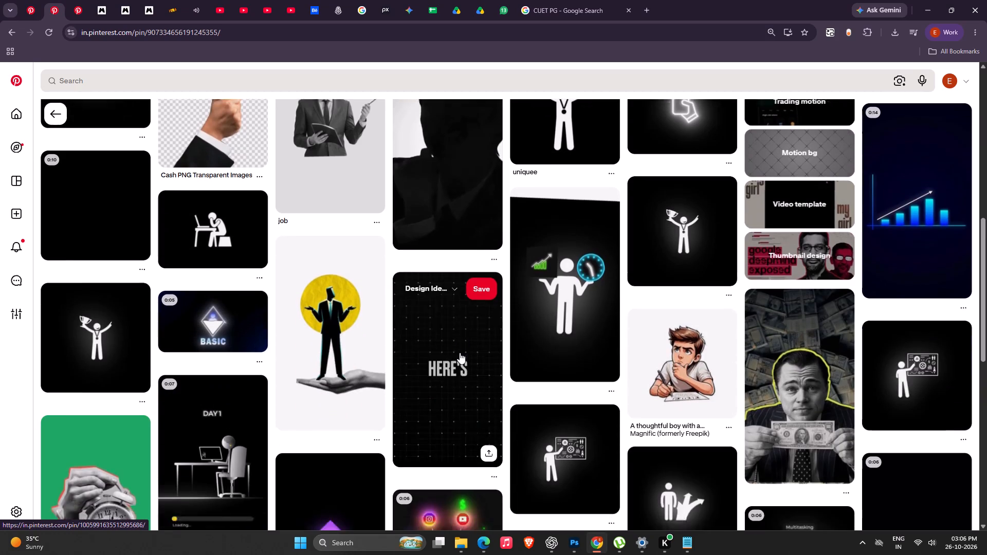
{"action": "scroll", "coordinate": [460, 353], "scroll_direction": "down", "scroll_amount": 1}
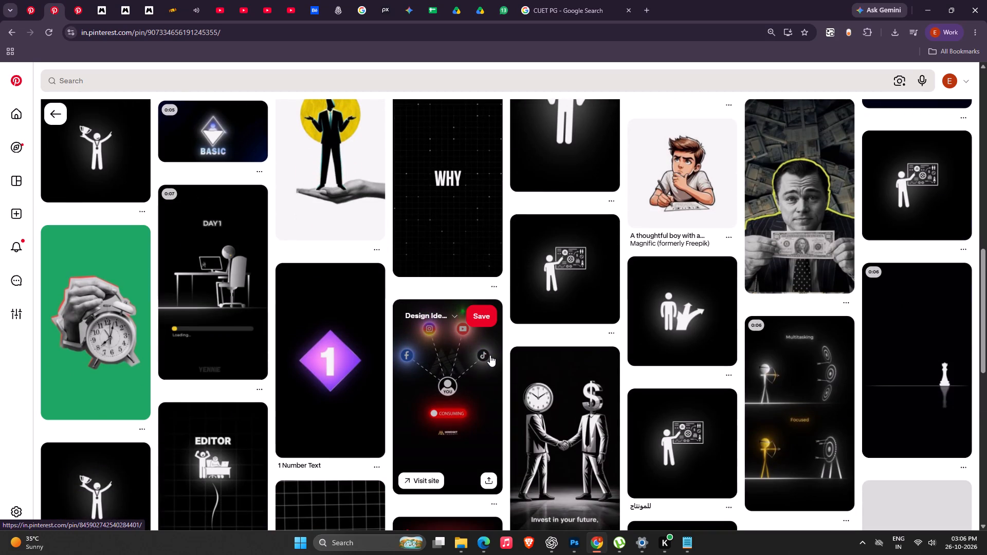
{"action": "scroll", "coordinate": [490, 357], "scroll_direction": "down", "scroll_amount": 7}
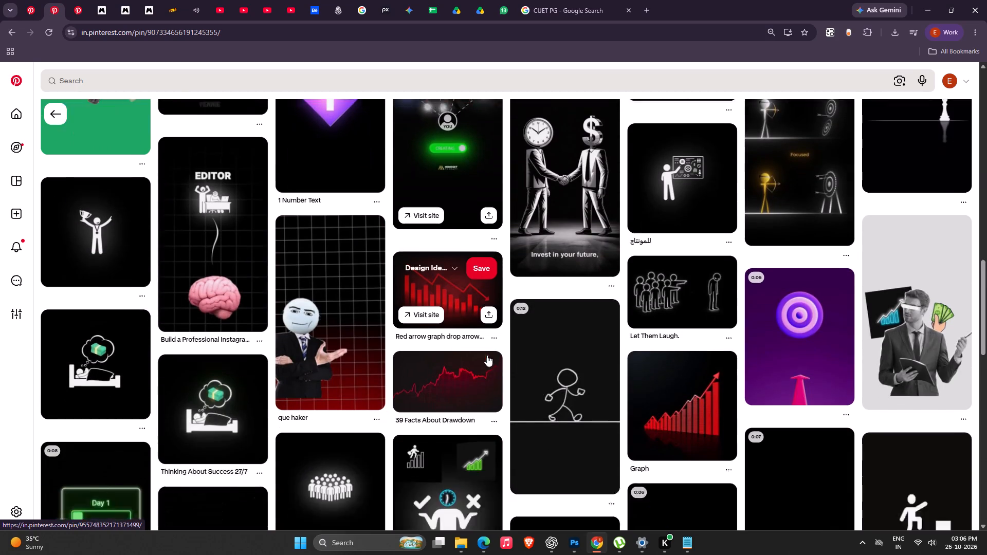
{"action": "scroll", "coordinate": [487, 355], "scroll_direction": "down", "scroll_amount": 12}
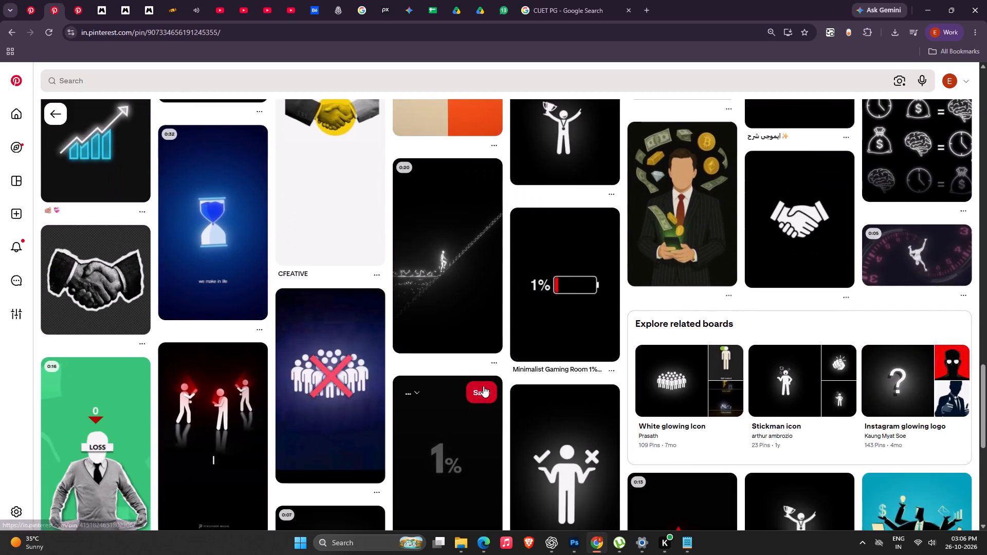
{"action": "scroll", "coordinate": [483, 386], "scroll_direction": "down", "scroll_amount": 10}
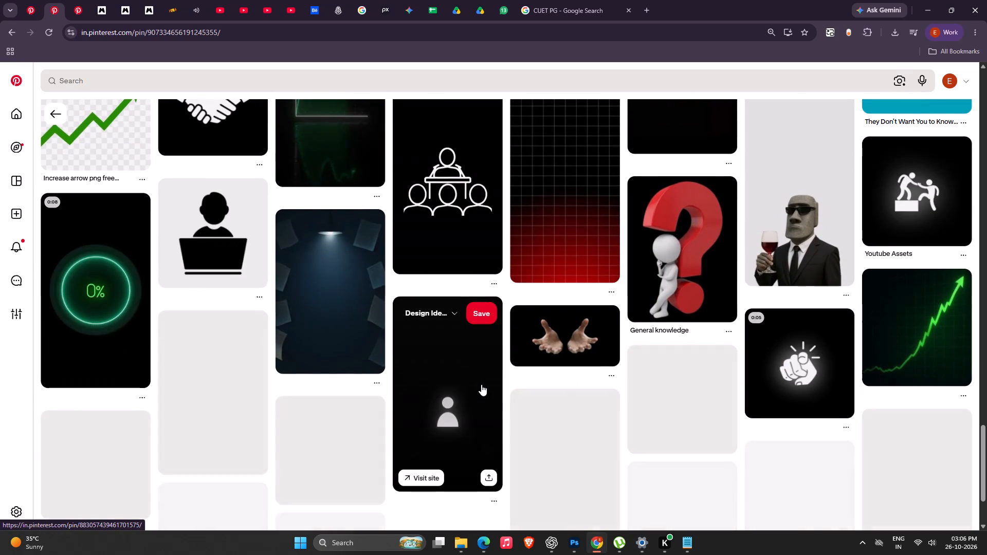
{"action": "scroll", "coordinate": [481, 384], "scroll_direction": "down", "scroll_amount": 5}
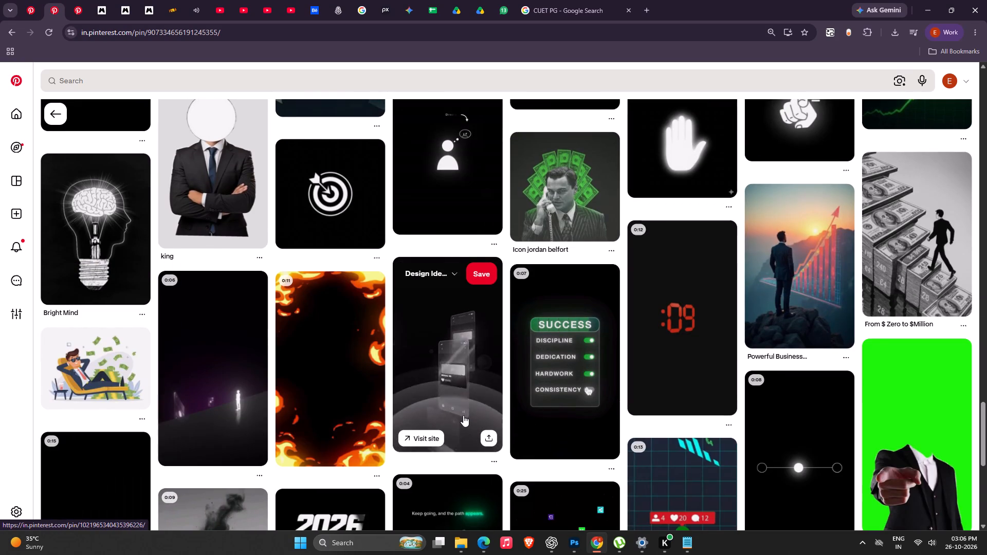
{"action": "scroll", "coordinate": [470, 412], "scroll_direction": "down", "scroll_amount": 4}
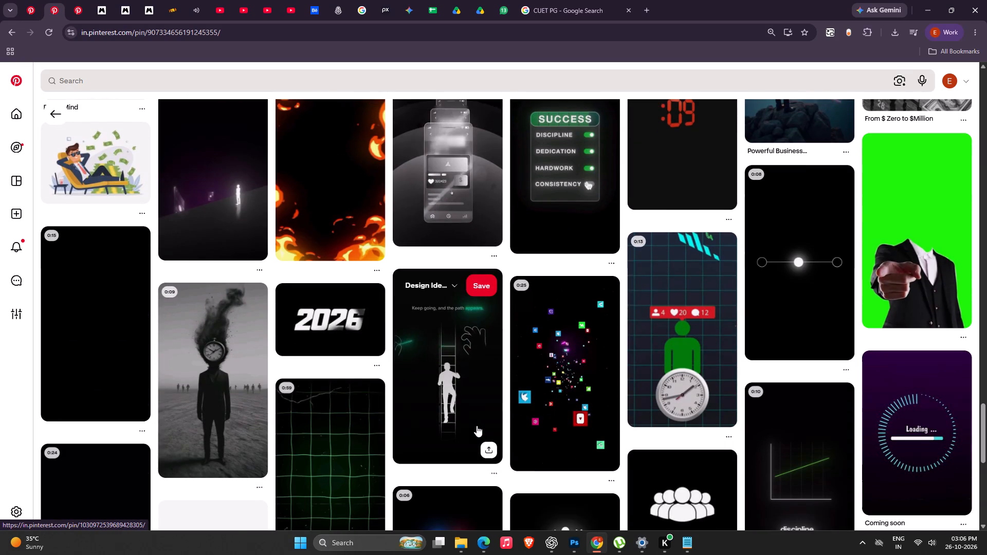
{"action": "scroll", "coordinate": [477, 425], "scroll_direction": "down", "scroll_amount": 9}
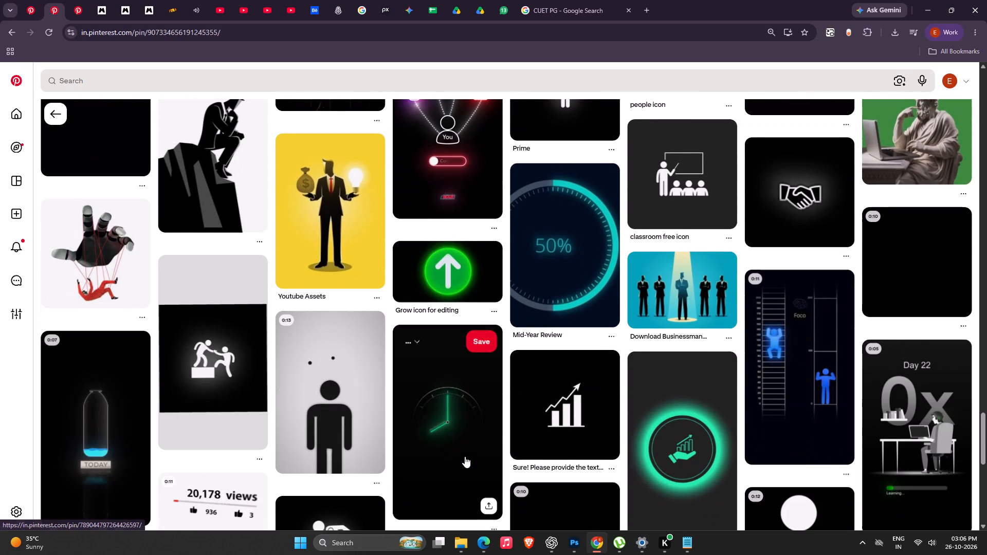
{"action": "scroll", "coordinate": [465, 455], "scroll_direction": "down", "scroll_amount": 11}
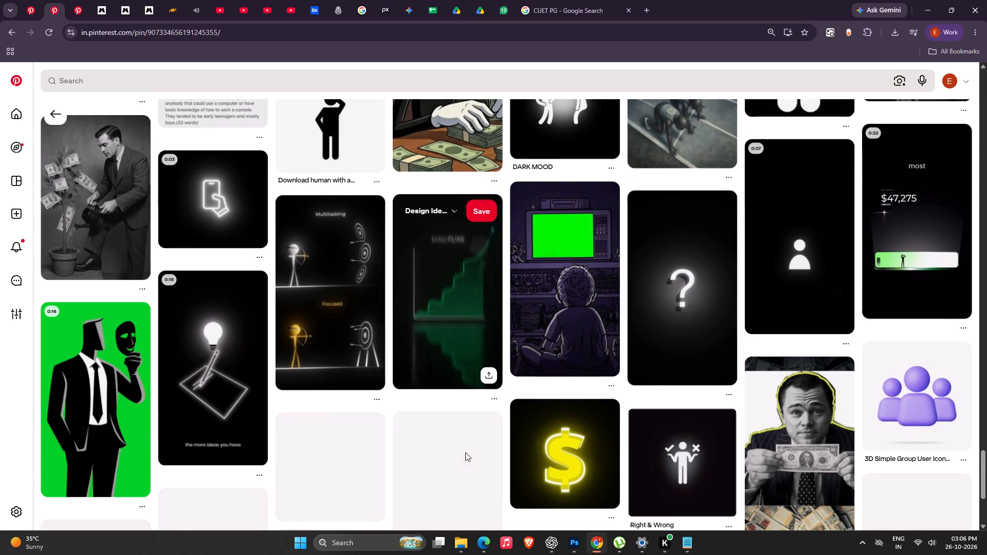
{"action": "scroll", "coordinate": [465, 452], "scroll_direction": "down", "scroll_amount": 5}
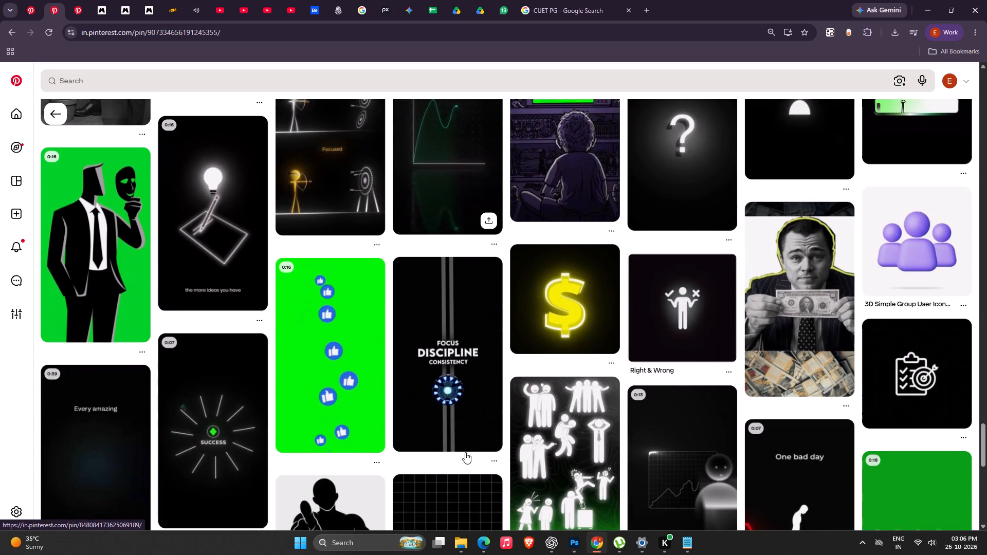
{"action": "scroll", "coordinate": [465, 452], "scroll_direction": "down", "scroll_amount": 7}
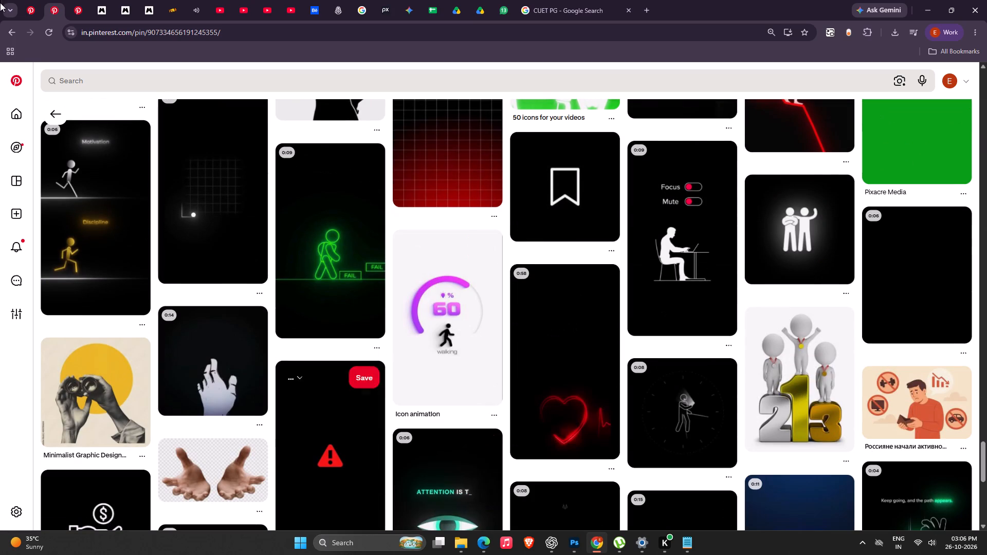
{"action": "left_click", "coordinate": [6, 36]}
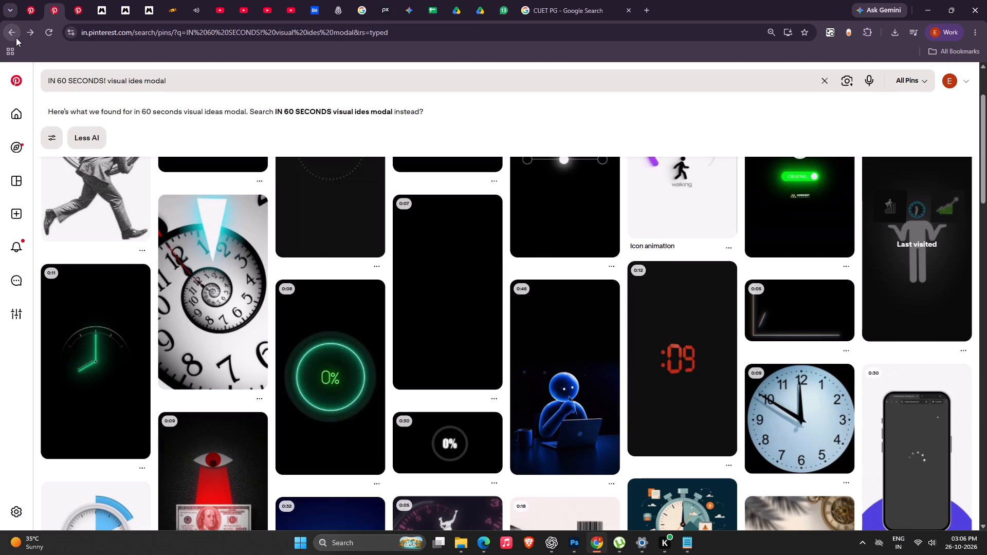
Look through the "IN 60 SECONDS! visual ides modal" pins for cover ideas, and go back to the previous search.
{"action": "scroll", "coordinate": [739, 296], "scroll_direction": "down", "scroll_amount": 5}
{"action": "scroll", "coordinate": [665, 369], "scroll_direction": "down", "scroll_amount": 6}
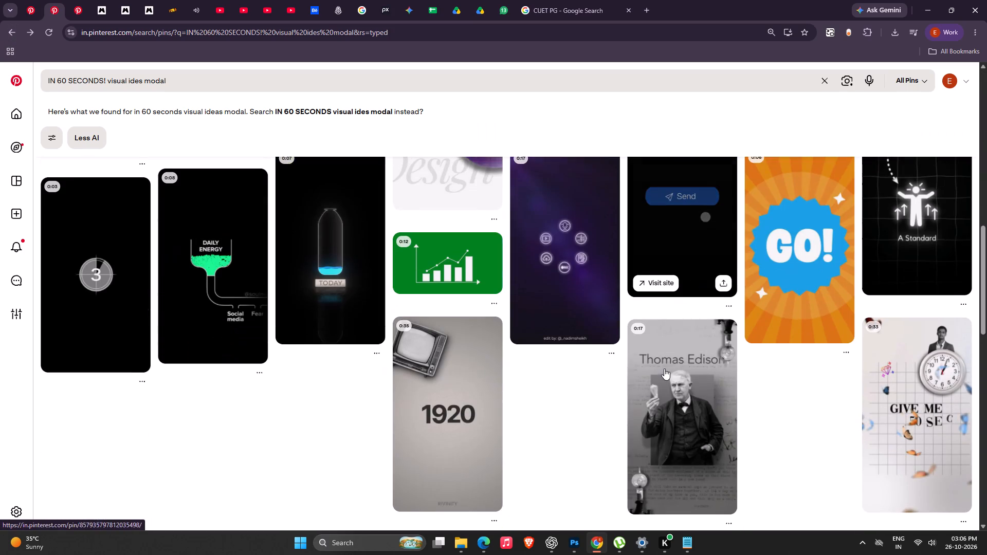
{"action": "scroll", "coordinate": [664, 368], "scroll_direction": "down", "scroll_amount": 7}
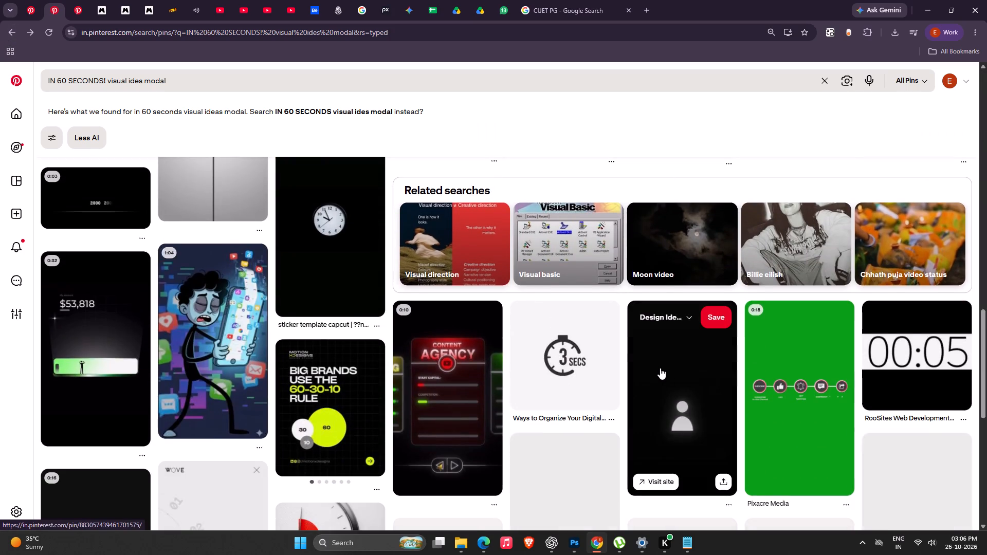
{"action": "scroll", "coordinate": [657, 368], "scroll_direction": "down", "scroll_amount": 17}
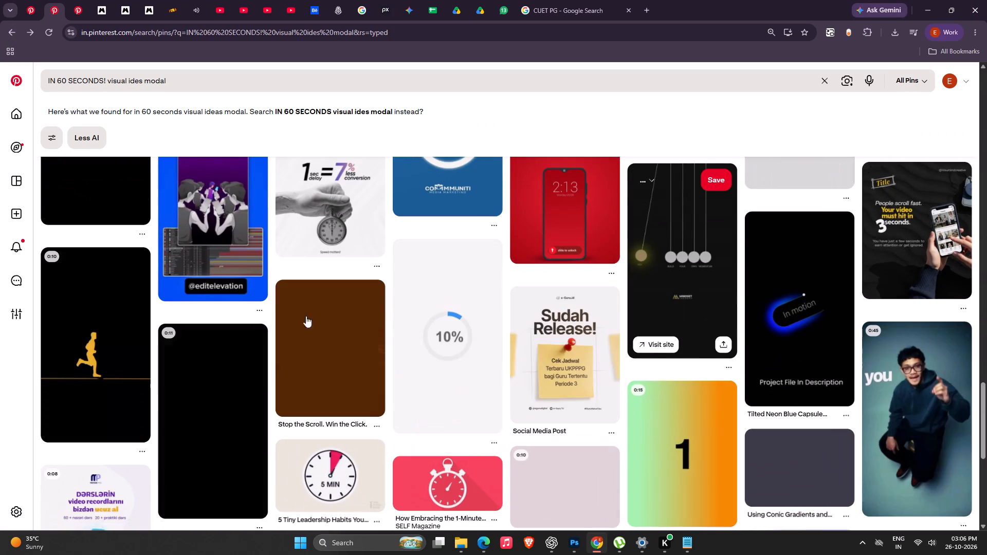
{"action": "scroll", "coordinate": [456, 416], "scroll_direction": "down", "scroll_amount": 8}
{"action": "scroll", "coordinate": [454, 416], "scroll_direction": "up", "scroll_amount": 5}
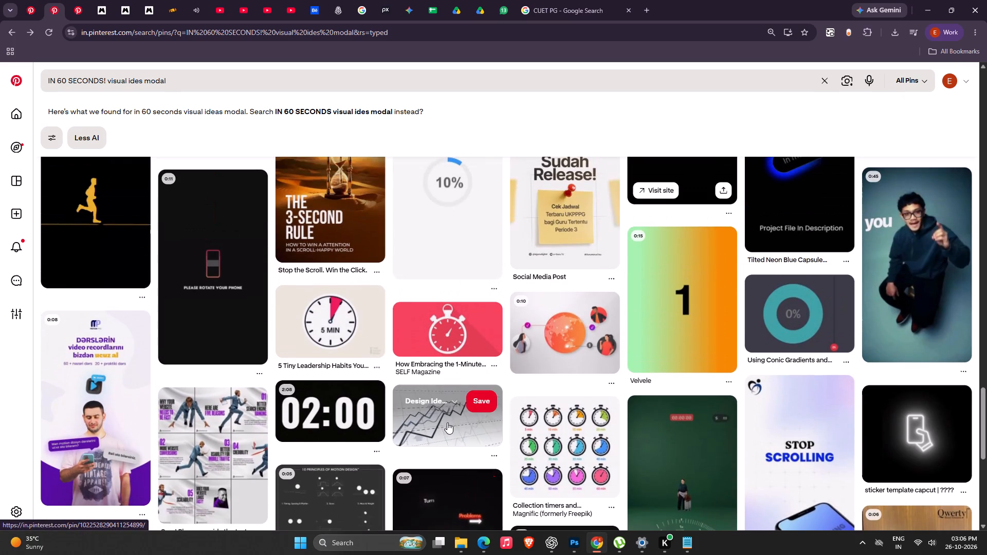
{"action": "scroll", "coordinate": [447, 422], "scroll_direction": "down", "scroll_amount": 5}
{"action": "scroll", "coordinate": [447, 423], "scroll_direction": "up", "scroll_amount": 1}
{"action": "scroll", "coordinate": [447, 423], "scroll_direction": "down", "scroll_amount": 5}
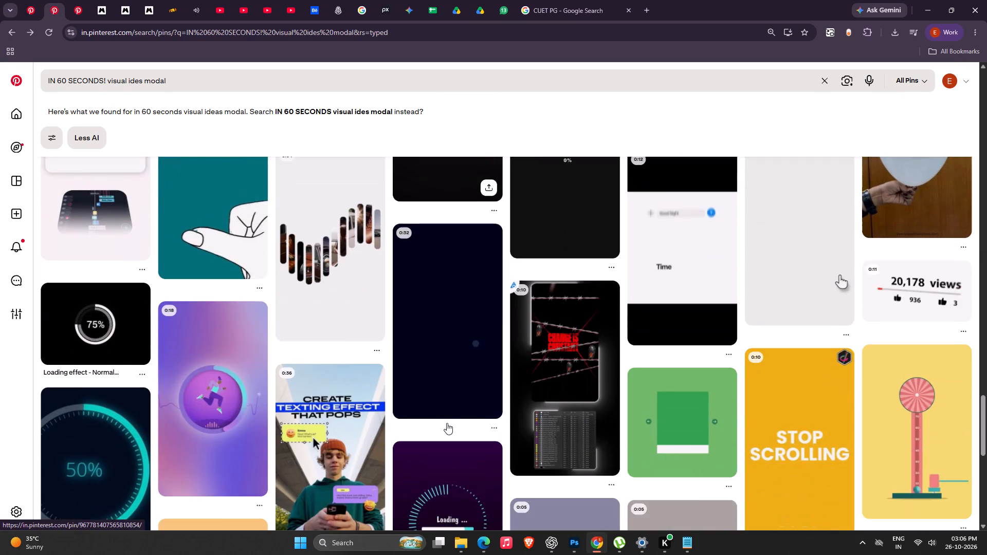
{"action": "scroll", "coordinate": [447, 423], "scroll_direction": "down", "scroll_amount": 15}
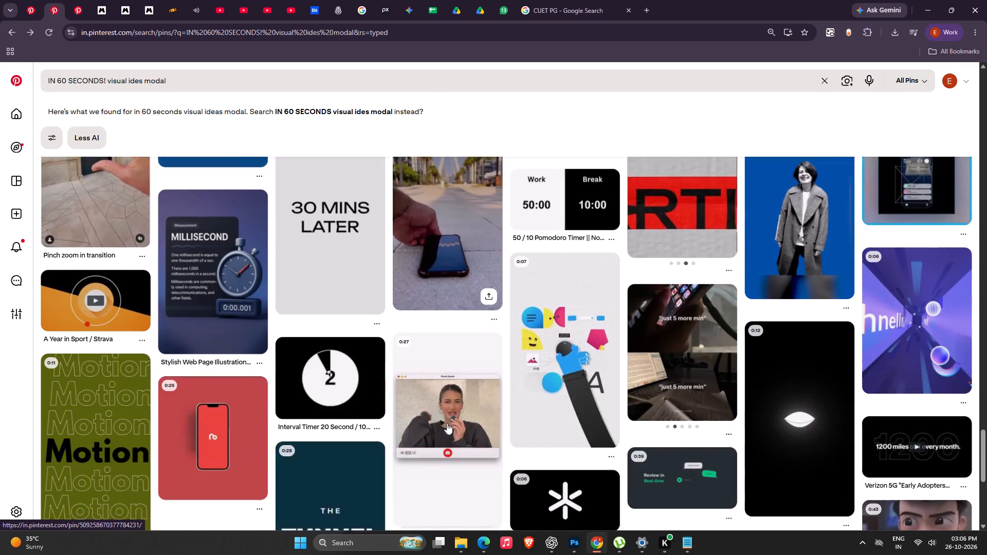
{"action": "scroll", "coordinate": [447, 423], "scroll_direction": "down", "scroll_amount": 5}
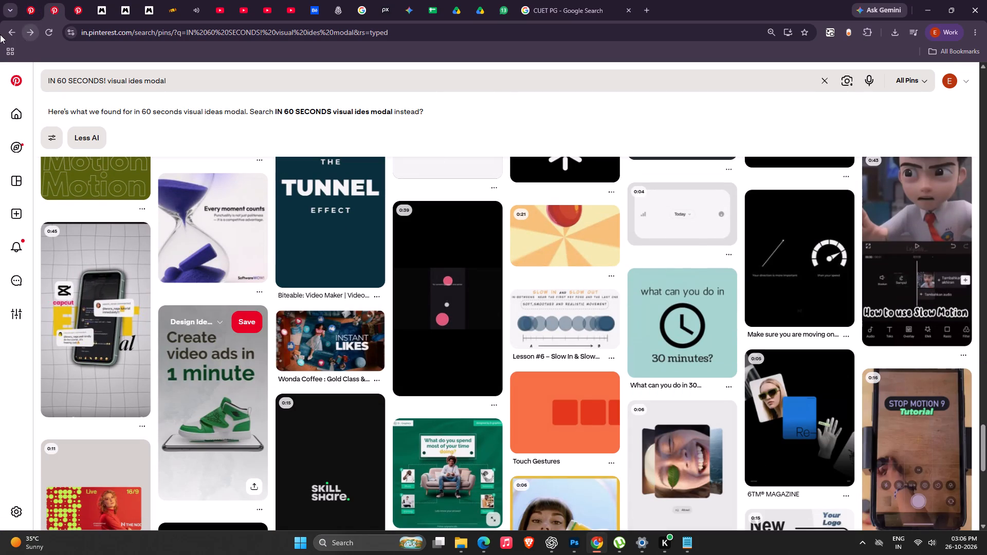
{"action": "left_click", "coordinate": [7, 29]}
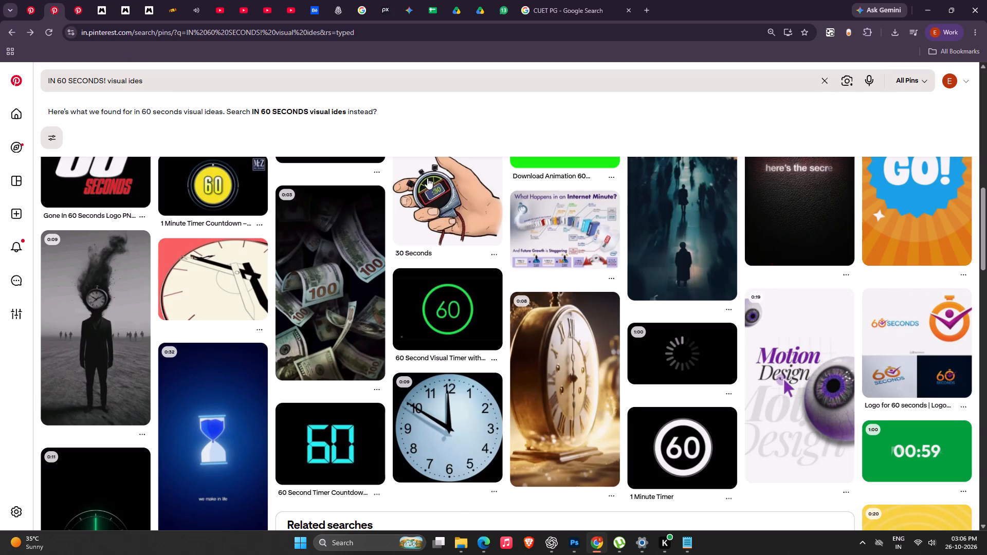
Look through the "IN 60 SECONDS! visual ides" search results for clock, timer and countdown visuals that could inspire the cover.
{"action": "scroll", "coordinate": [457, 488], "scroll_direction": "down", "scroll_amount": 8}
{"action": "scroll", "coordinate": [482, 479], "scroll_direction": "up", "scroll_amount": 1}
{"action": "scroll", "coordinate": [482, 478], "scroll_direction": "down", "scroll_amount": 7}
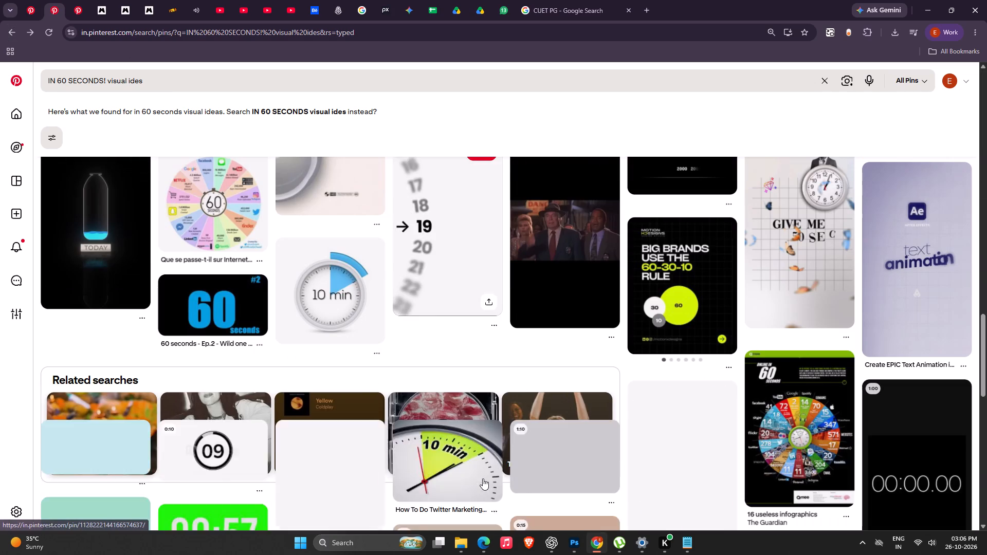
{"action": "scroll", "coordinate": [483, 478], "scroll_direction": "down", "scroll_amount": 11}
{"action": "scroll", "coordinate": [483, 478], "scroll_direction": "up", "scroll_amount": 4}
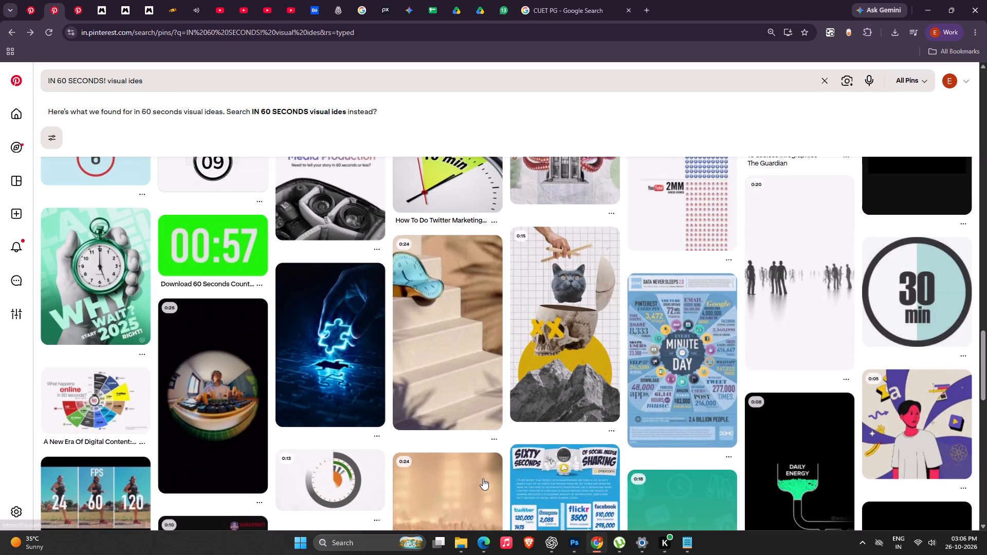
{"action": "scroll", "coordinate": [483, 478], "scroll_direction": "down", "scroll_amount": 8}
{"action": "scroll", "coordinate": [483, 478], "scroll_direction": "up", "scroll_amount": 1}
{"action": "scroll", "coordinate": [483, 478], "scroll_direction": "down", "scroll_amount": 6}
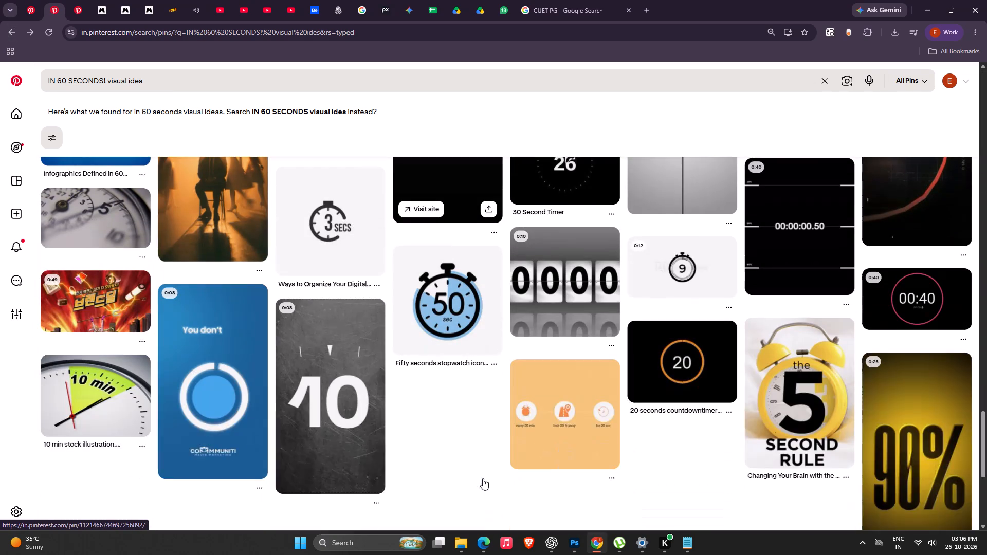
{"action": "scroll", "coordinate": [483, 478], "scroll_direction": "up", "scroll_amount": 2}
{"action": "scroll", "coordinate": [483, 478], "scroll_direction": "down", "scroll_amount": 3}
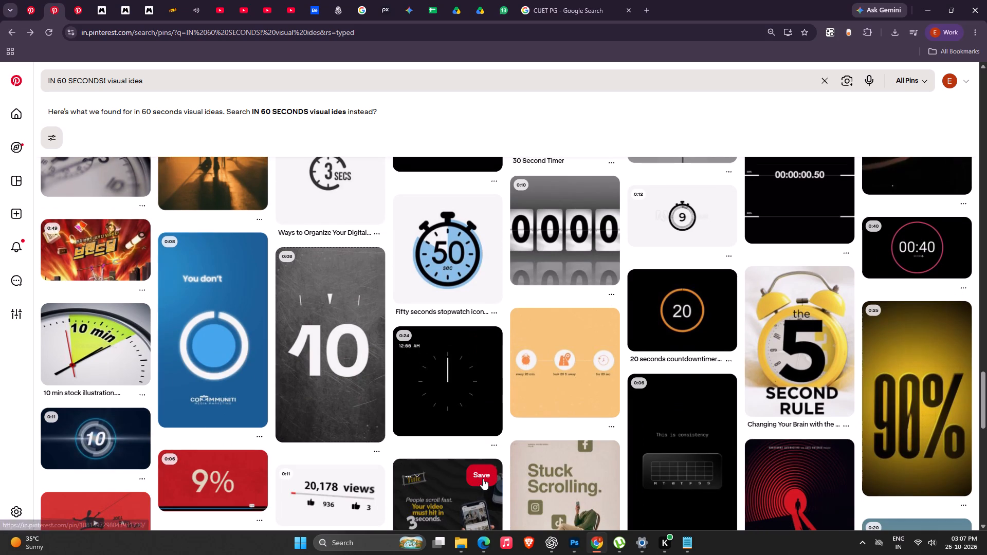
{"action": "scroll", "coordinate": [483, 478], "scroll_direction": "down", "scroll_amount": 6}
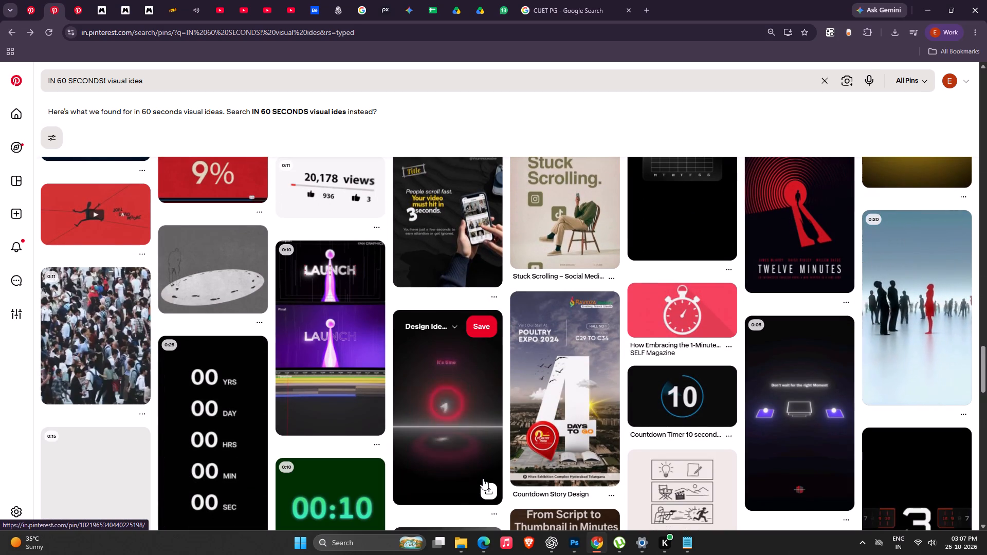
{"action": "scroll", "coordinate": [483, 478], "scroll_direction": "down", "scroll_amount": 6}
{"action": "scroll", "coordinate": [483, 478], "scroll_direction": "up", "scroll_amount": 5}
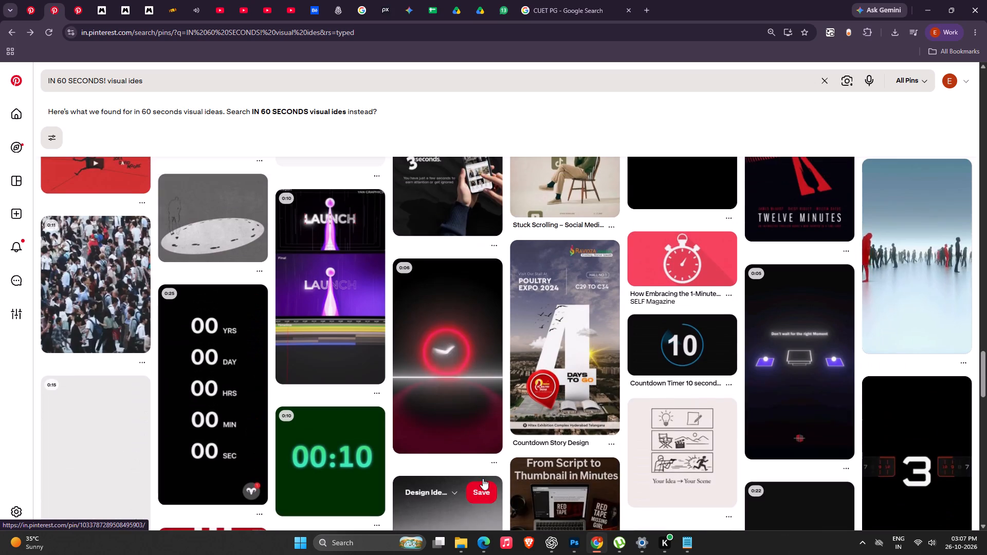
{"action": "scroll", "coordinate": [483, 478], "scroll_direction": "down", "scroll_amount": 12}
{"action": "scroll", "coordinate": [483, 478], "scroll_direction": "up", "scroll_amount": 1}
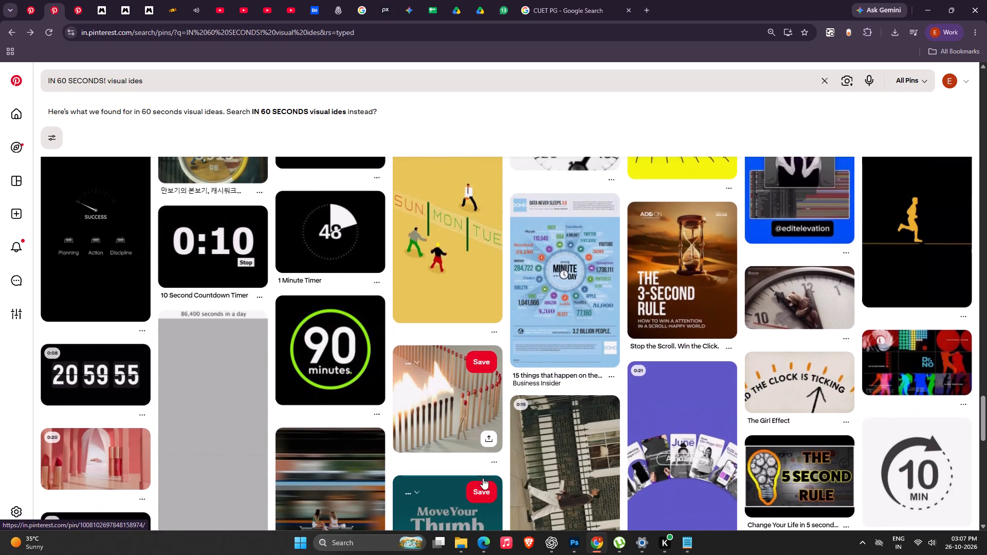
{"action": "scroll", "coordinate": [483, 478], "scroll_direction": "down", "scroll_amount": 1}
{"action": "scroll", "coordinate": [483, 478], "scroll_direction": "up", "scroll_amount": 1}
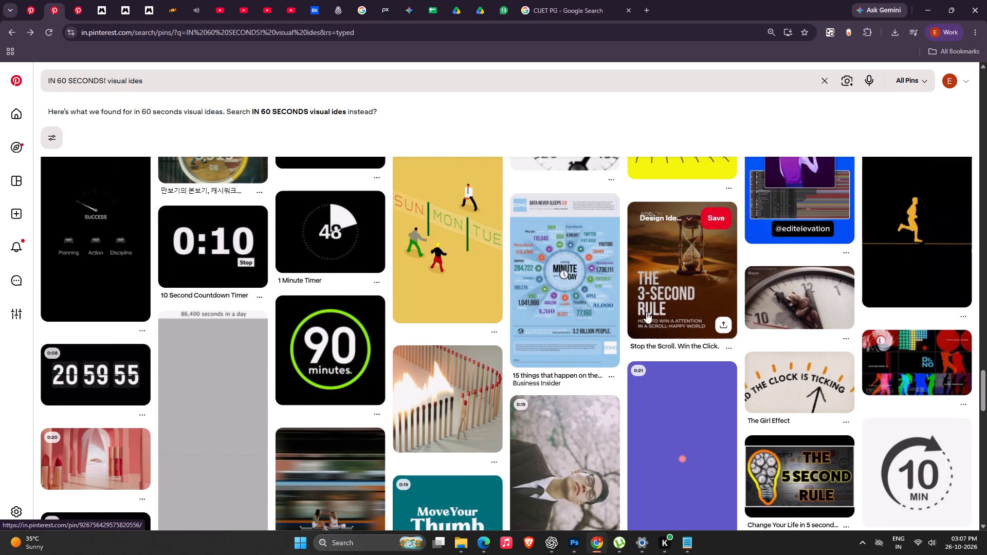
Open the "Stop the Scroll. Win the Click." hourglass pin and capture a screenshot of its poster image.
{"action": "left_click", "coordinate": [690, 302]}
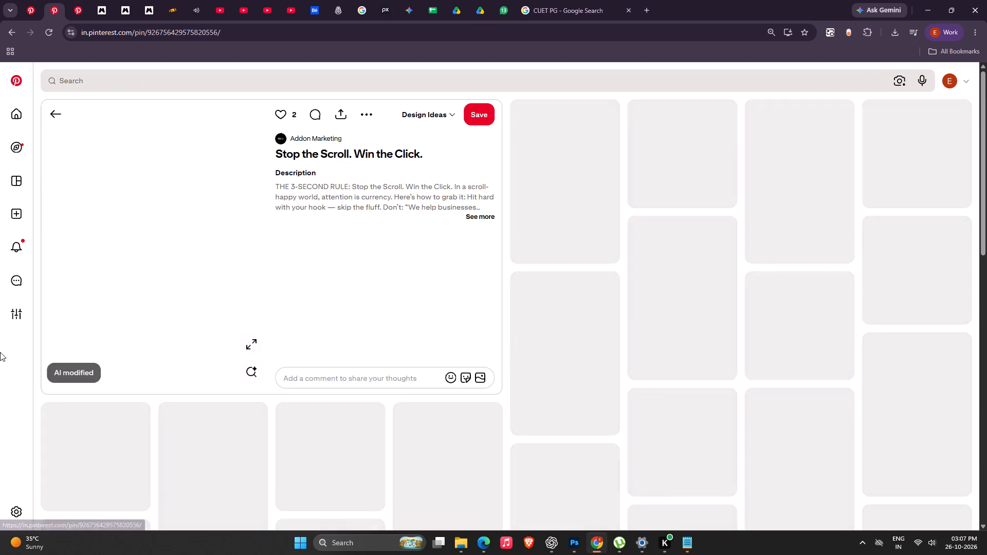
{"action": "key", "text": "shift+super+s"}
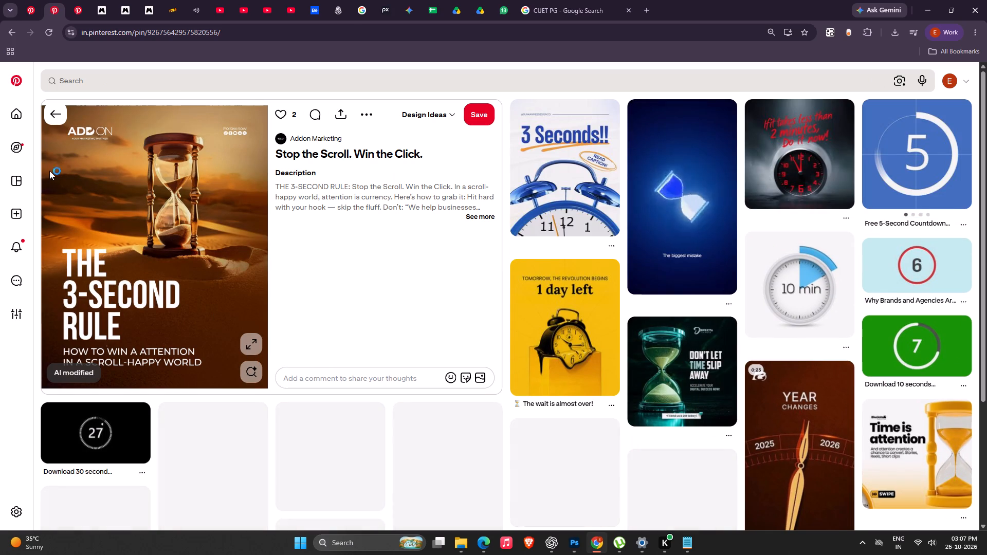
{"action": "left_click_drag", "start_coordinate": [39, 101], "coordinate": [266, 389]}
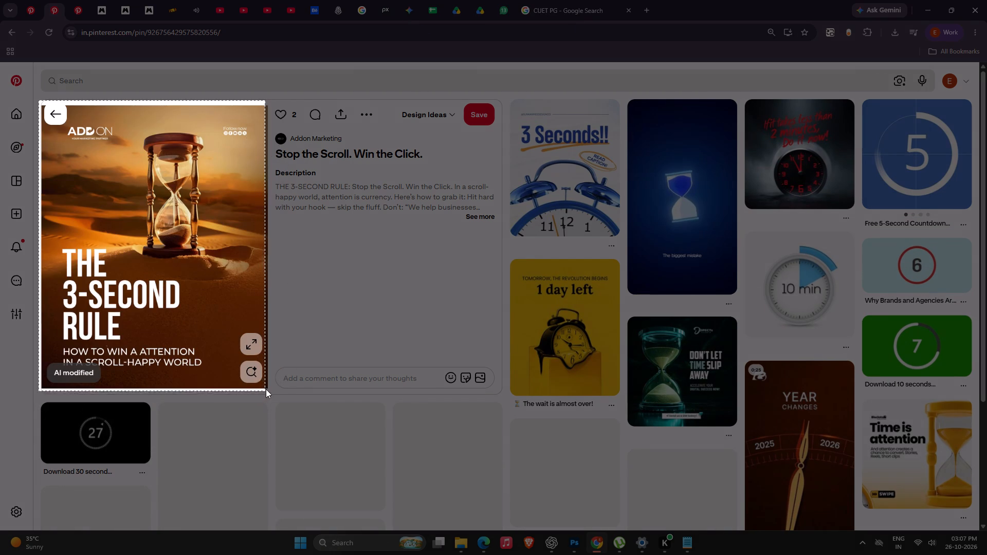
{"action": "left_click_drag", "start_coordinate": [266, 389], "coordinate": [270, 387]}
Examine the pins related to the hourglass poster for time-themed cover ideas.
{"action": "scroll", "coordinate": [652, 247], "scroll_direction": "down", "scroll_amount": 6}
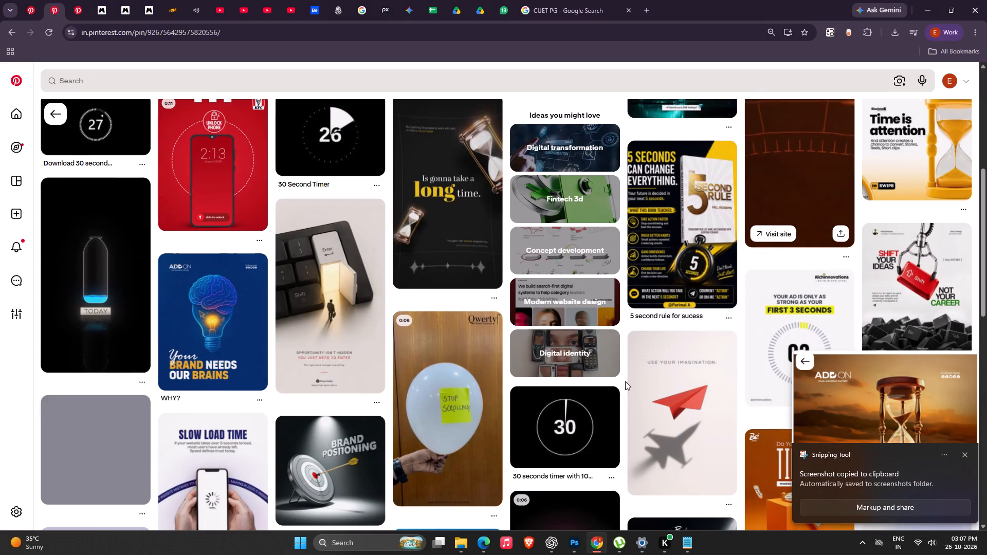
{"action": "scroll", "coordinate": [622, 381], "scroll_direction": "down", "scroll_amount": 5}
{"action": "scroll", "coordinate": [622, 381], "scroll_direction": "up", "scroll_amount": 5}
{"action": "scroll", "coordinate": [622, 381], "scroll_direction": "down", "scroll_amount": 7}
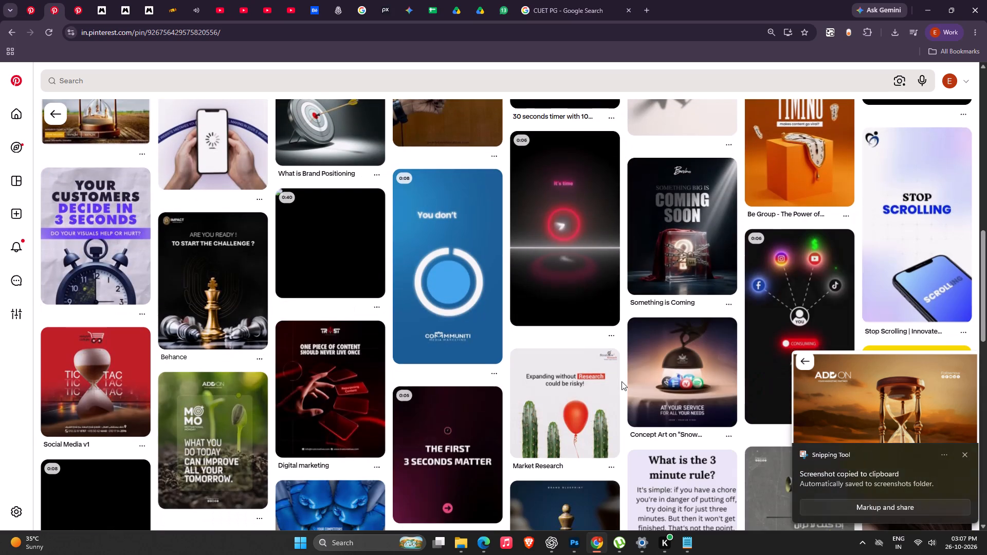
{"action": "scroll", "coordinate": [622, 381], "scroll_direction": "down", "scroll_amount": 5}
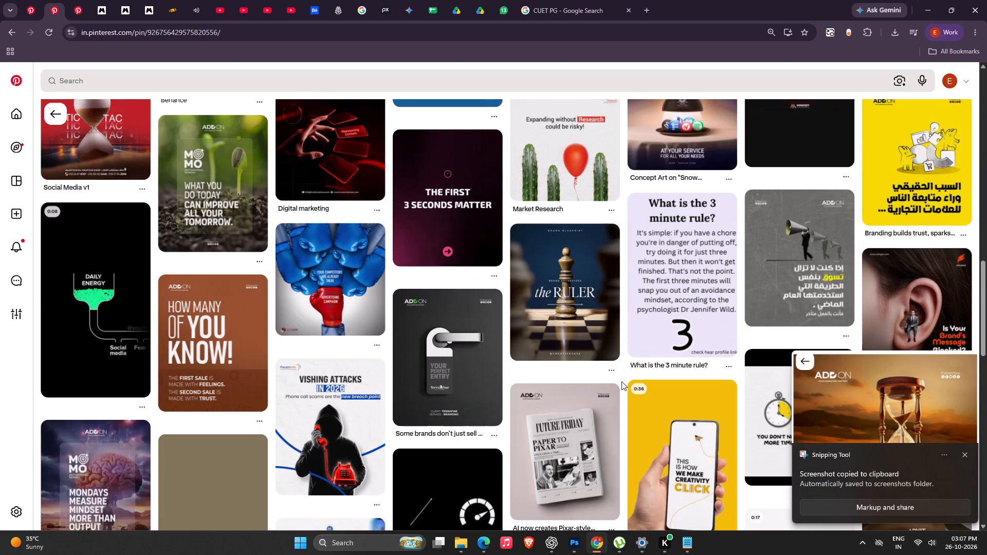
{"action": "scroll", "coordinate": [622, 381], "scroll_direction": "down", "scroll_amount": 7}
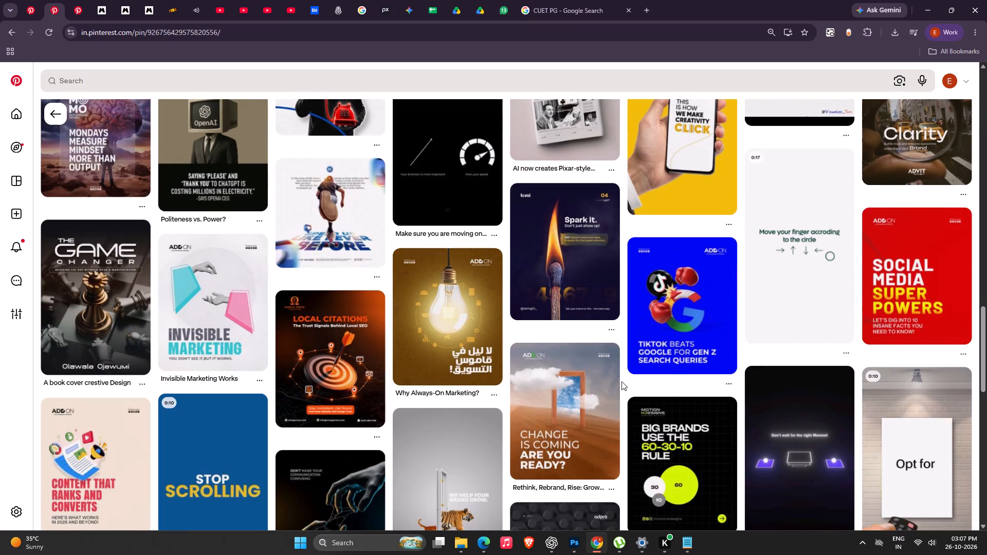
{"action": "scroll", "coordinate": [622, 381], "scroll_direction": "up", "scroll_amount": 1}
{"action": "scroll", "coordinate": [622, 381], "scroll_direction": "down", "scroll_amount": 9}
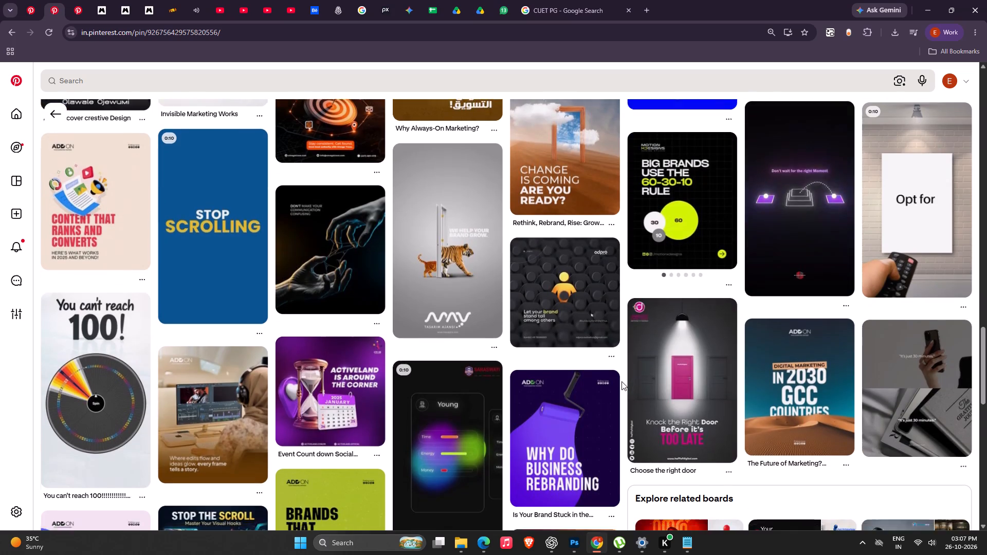
{"action": "scroll", "coordinate": [622, 381], "scroll_direction": "down", "scroll_amount": 15}
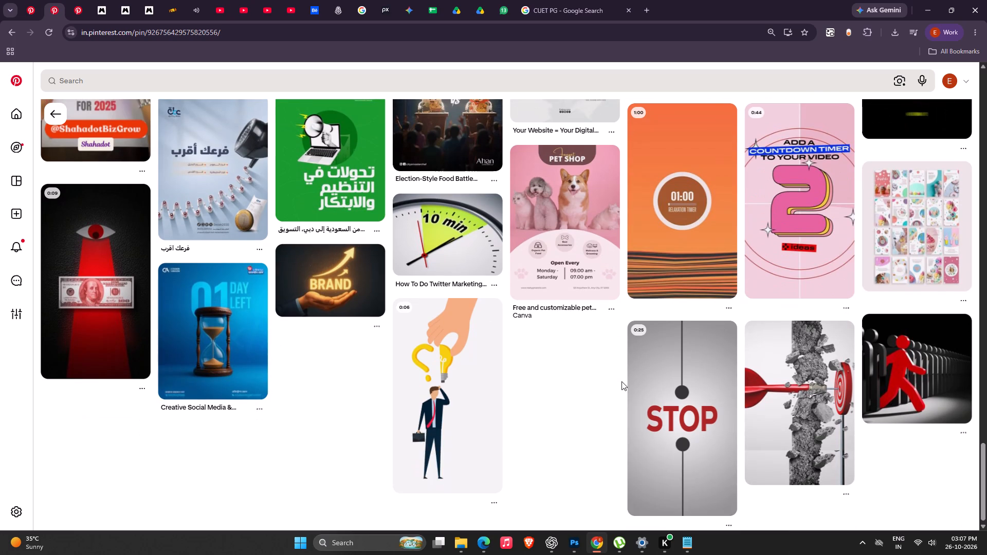
{"action": "scroll", "coordinate": [622, 381], "scroll_direction": "down", "scroll_amount": 7}
{"action": "scroll", "coordinate": [622, 381], "scroll_direction": "up", "scroll_amount": 1}
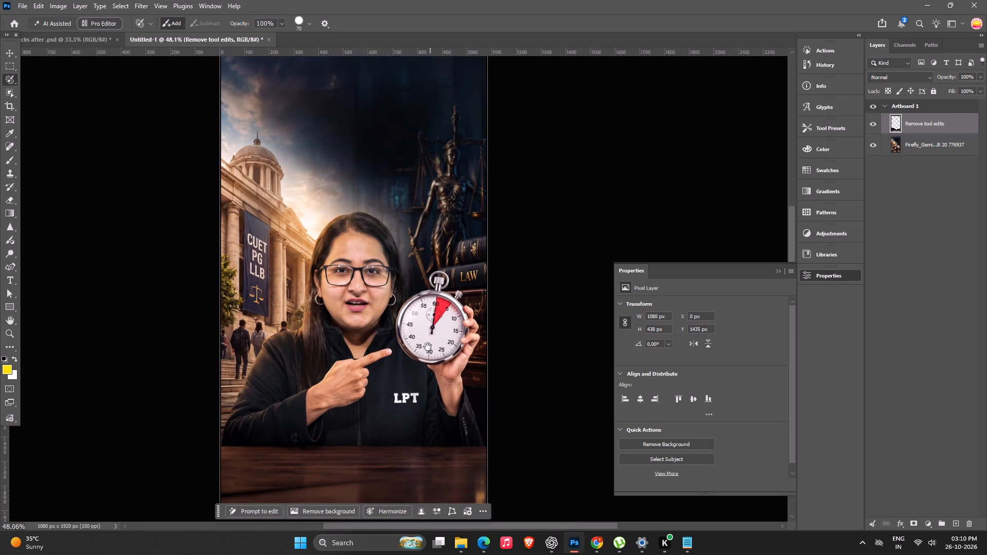
{"action": "left_click_drag", "start_coordinate": [428, 346], "coordinate": [415, 297]}
{"action": "scroll", "coordinate": [415, 296], "scroll_direction": "down", "scroll_amount": 3, "text": "alt"}
{"action": "key", "text": "space"}
{"action": "key", "text": "space"}
{"action": "key", "text": "space"}
{"action": "key", "text": "space"}
{"action": "key", "text": "space"}
{"action": "key", "text": "space"}
{"action": "key", "text": "space"}
{"action": "key", "text": "space"}
{"action": "key", "text": "space"}
{"action": "key", "text": "space"}
{"action": "key", "text": "space"}
{"action": "key", "text": "space"}
{"action": "key", "text": "space"}
{"action": "left_click_drag", "start_coordinate": [364, 266], "coordinate": [369, 285]}
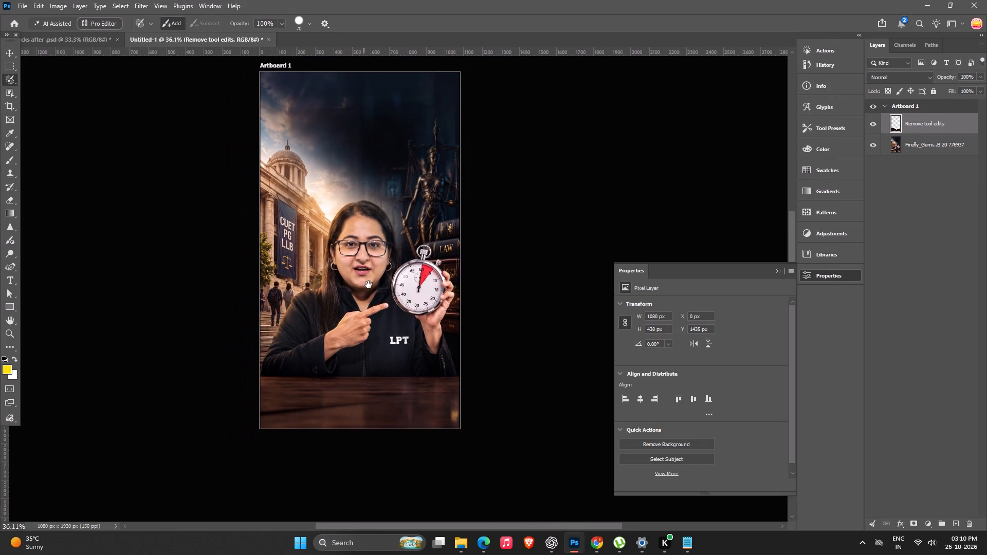
{"action": "left_click_drag", "start_coordinate": [369, 285], "coordinate": [372, 288]}
{"action": "key", "text": "space"}
{"action": "key", "text": "space"}
{"action": "key", "text": "space"}
{"action": "key", "text": "space"}
{"action": "key", "text": "space"}
{"action": "key", "text": "space"}
{"action": "key", "text": "space"}
{"action": "key", "text": "space"}
{"action": "key", "text": "space"}
{"action": "key", "text": "space"}
{"action": "key", "text": "space"}
{"action": "key", "text": "space"}
{"action": "key", "text": "space"}
{"action": "key", "text": "space"}
{"action": "key", "text": "space"}
{"action": "left_click_drag", "start_coordinate": [403, 274], "coordinate": [451, 293]}
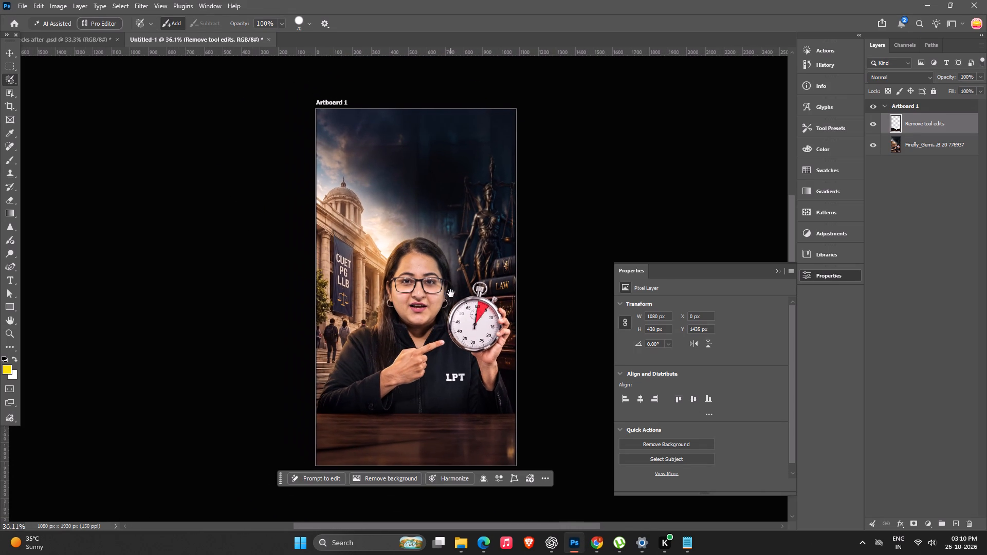
{"action": "key", "text": "space"}
{"action": "key", "text": "space"}
{"action": "key", "text": "space"}
{"action": "key", "text": "space"}
{"action": "left_click_drag", "start_coordinate": [448, 327], "coordinate": [437, 318]}
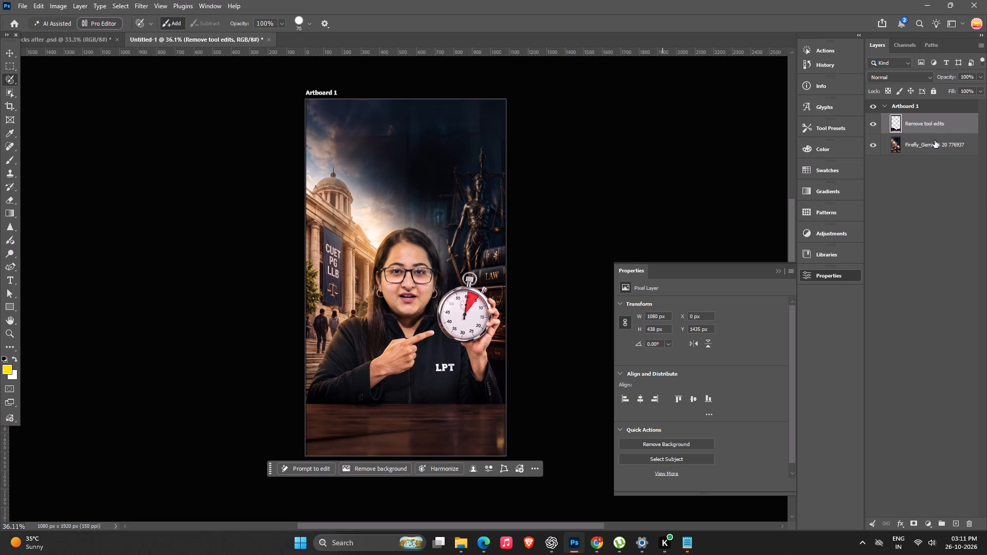
Combine the Remove tool edits layer and the Firefly image layer into one smart object.
{"action": "left_click", "coordinate": [942, 144], "text": "shift"}
{"action": "right_click", "coordinate": [942, 144], "text": "shift"}
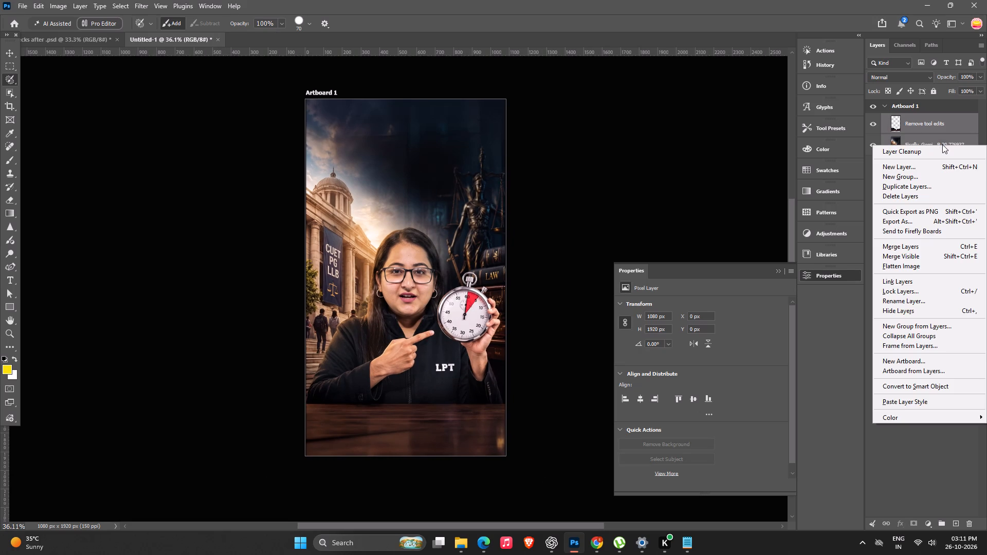
{"action": "left_click", "coordinate": [916, 385]}
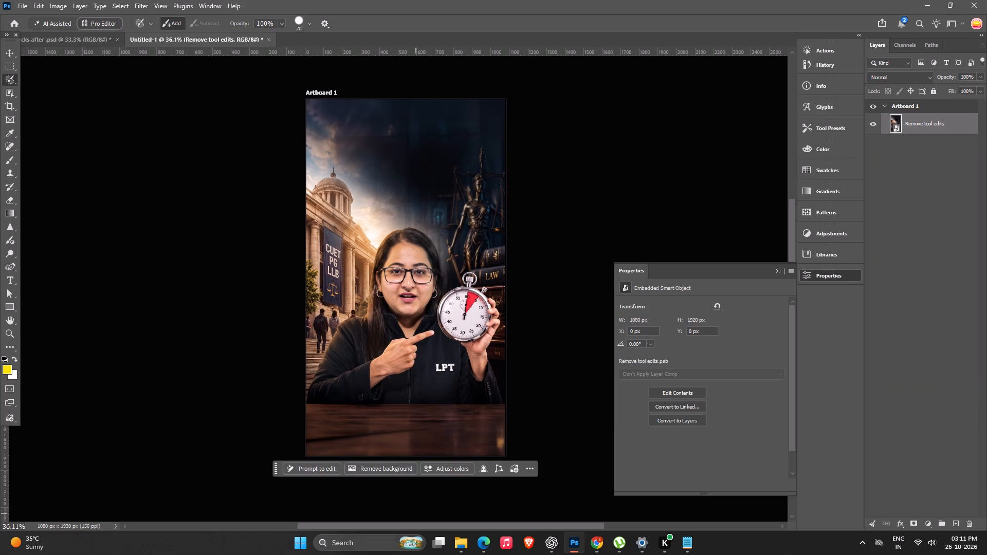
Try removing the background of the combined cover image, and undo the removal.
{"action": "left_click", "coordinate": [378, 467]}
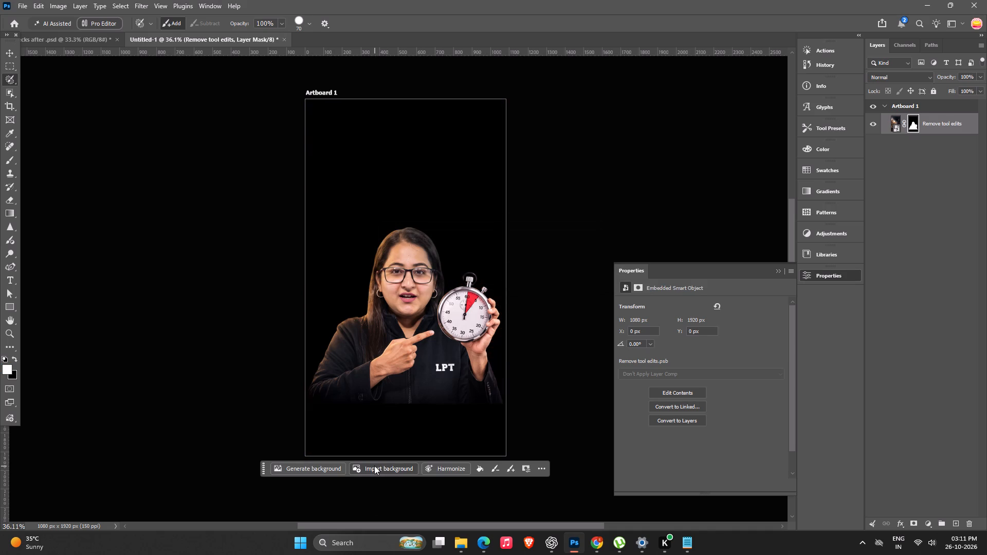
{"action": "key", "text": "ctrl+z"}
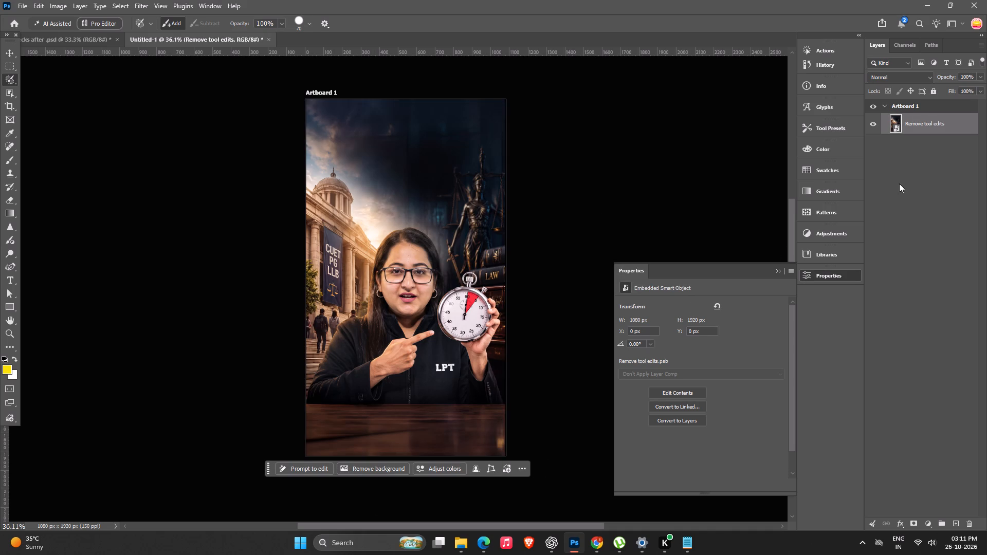
Rasterize the combined Remove tool edits smart object into a pixel layer.
{"action": "right_click", "coordinate": [936, 128]}
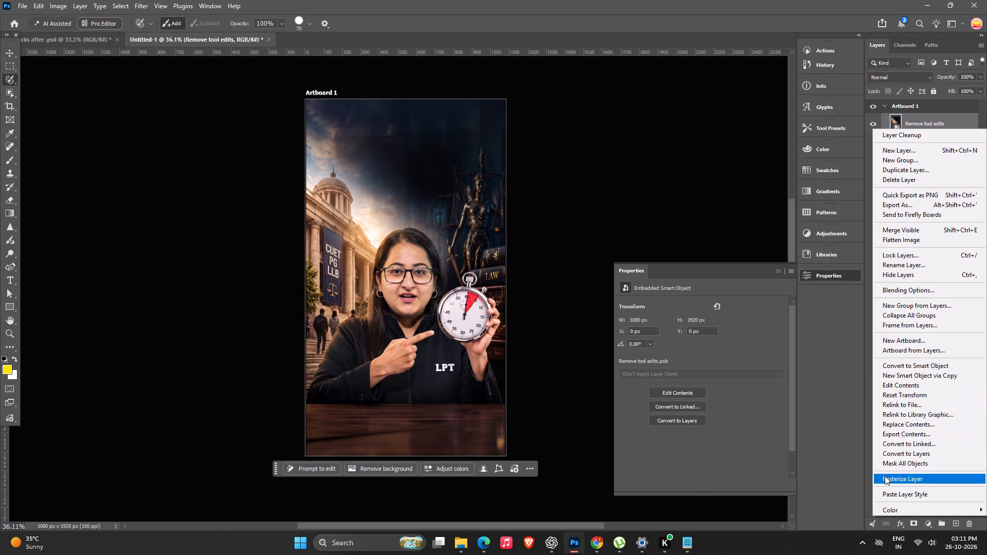
{"action": "left_click", "coordinate": [885, 476]}
Run Select Subject on the rasterized cover image to select the woman holding the stopwatch.
{"action": "left_click", "coordinate": [481, 467]}
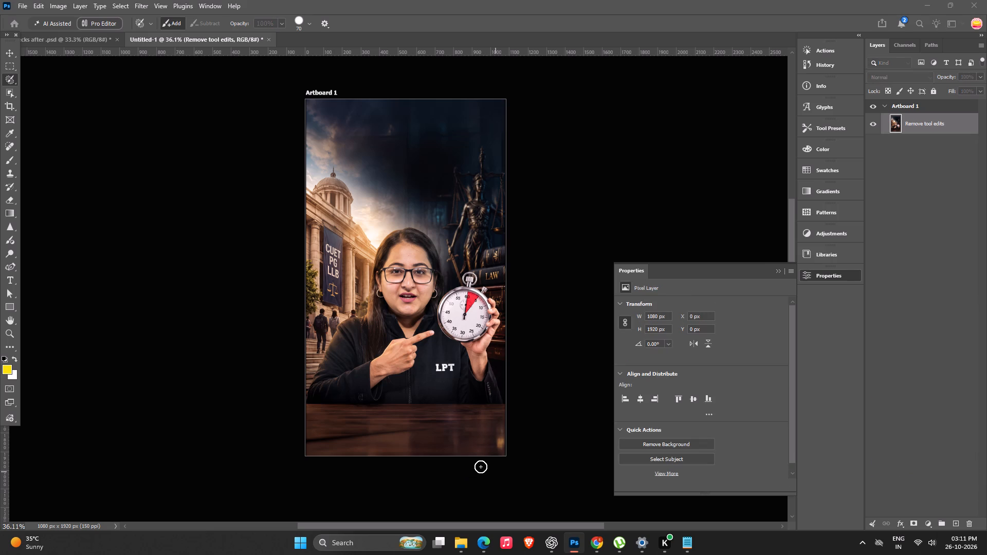
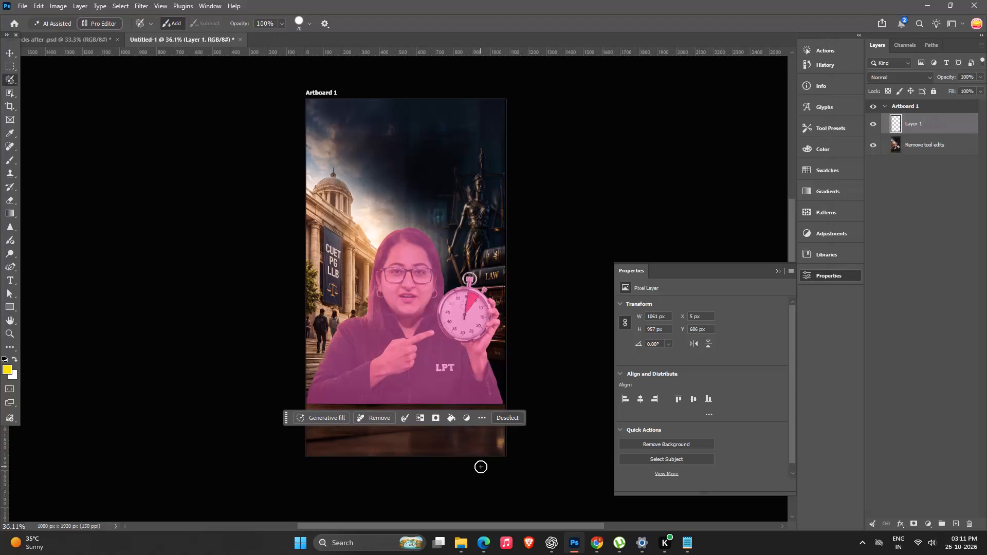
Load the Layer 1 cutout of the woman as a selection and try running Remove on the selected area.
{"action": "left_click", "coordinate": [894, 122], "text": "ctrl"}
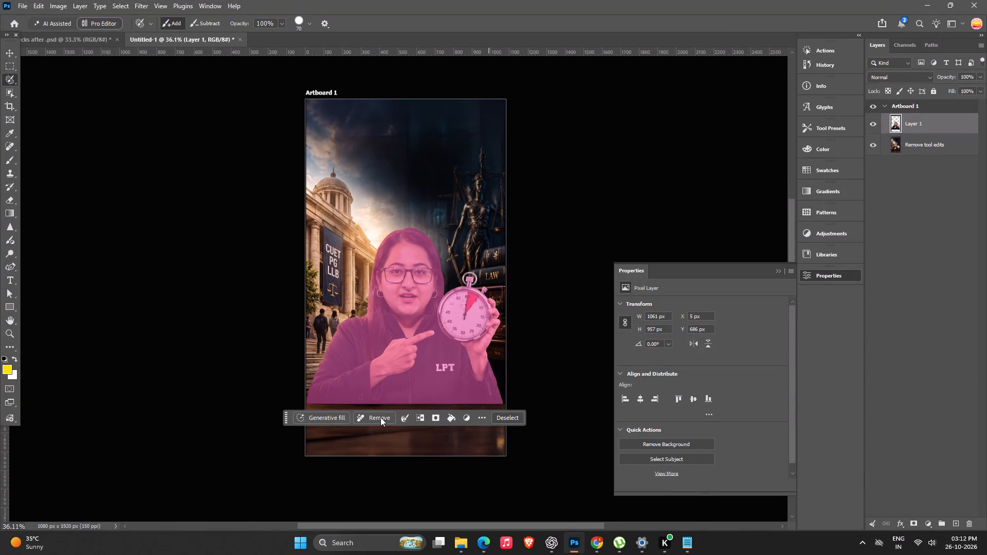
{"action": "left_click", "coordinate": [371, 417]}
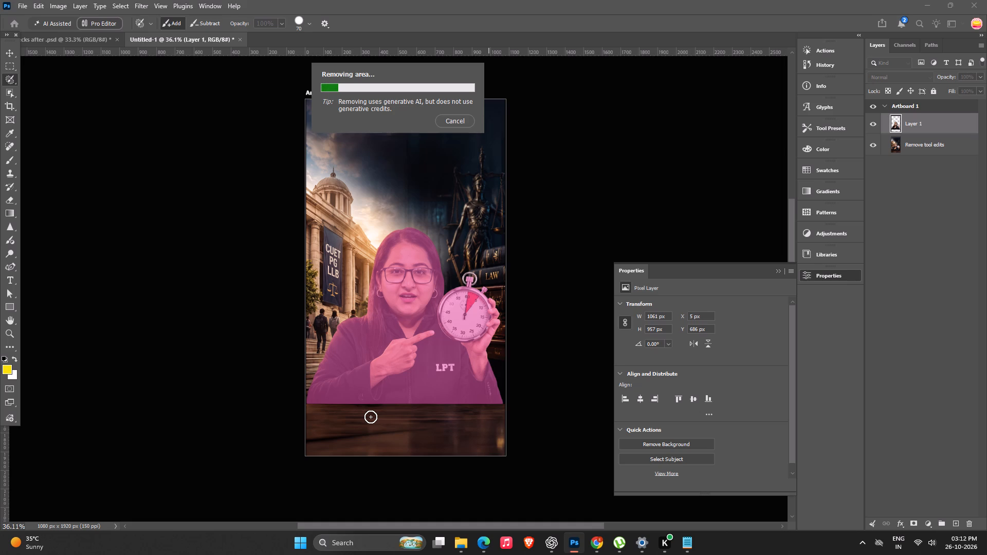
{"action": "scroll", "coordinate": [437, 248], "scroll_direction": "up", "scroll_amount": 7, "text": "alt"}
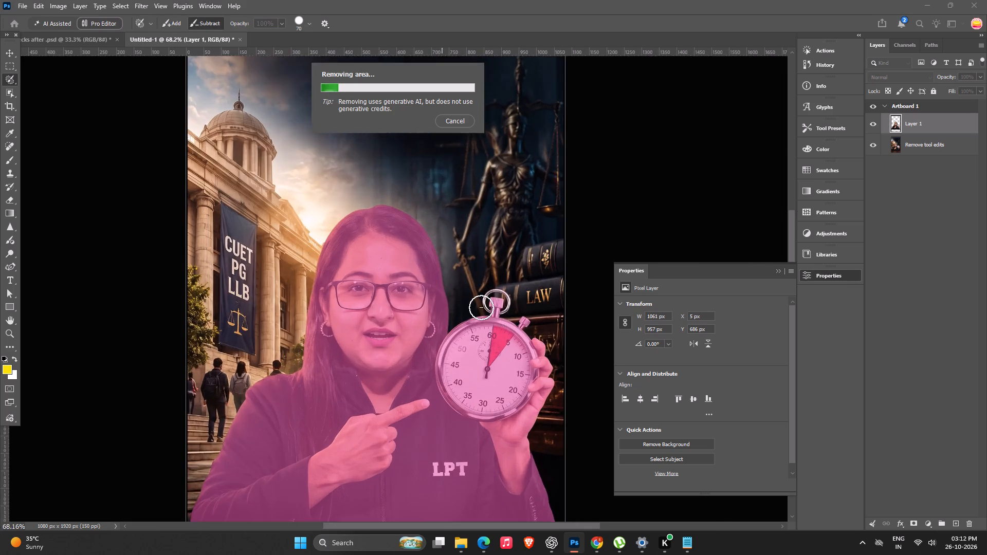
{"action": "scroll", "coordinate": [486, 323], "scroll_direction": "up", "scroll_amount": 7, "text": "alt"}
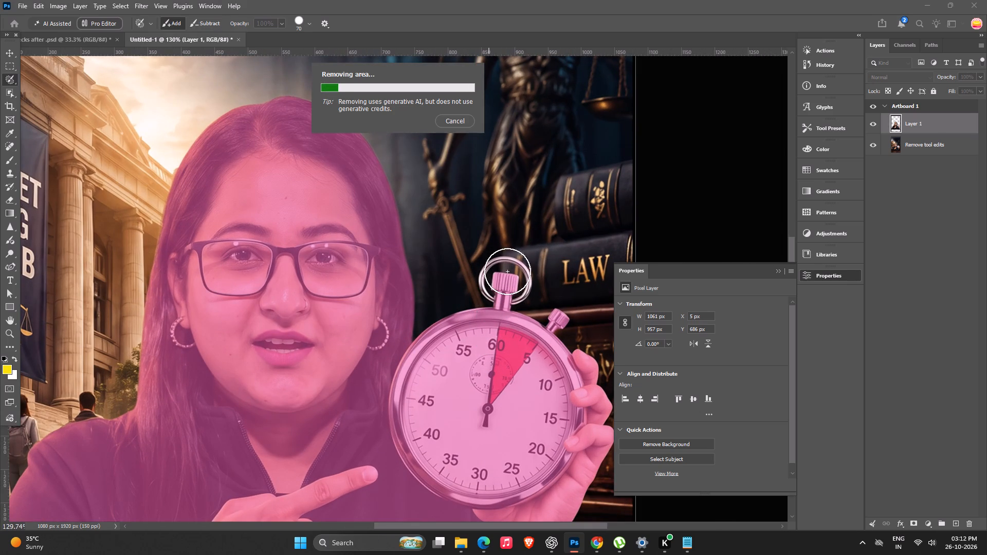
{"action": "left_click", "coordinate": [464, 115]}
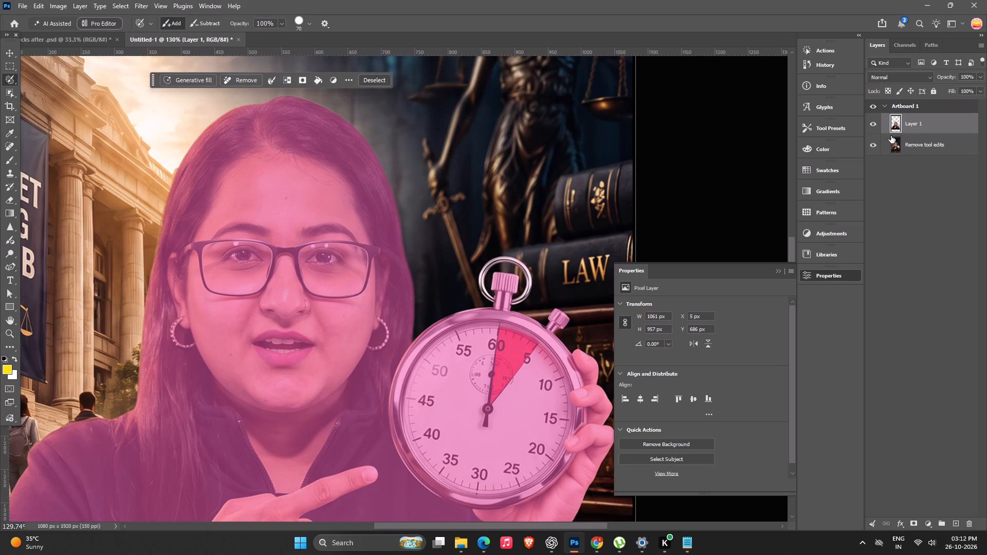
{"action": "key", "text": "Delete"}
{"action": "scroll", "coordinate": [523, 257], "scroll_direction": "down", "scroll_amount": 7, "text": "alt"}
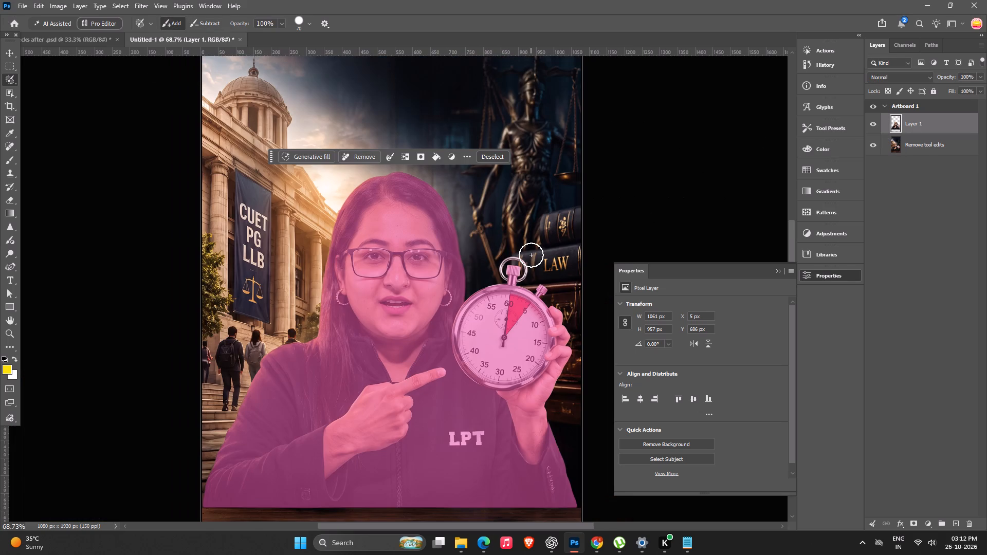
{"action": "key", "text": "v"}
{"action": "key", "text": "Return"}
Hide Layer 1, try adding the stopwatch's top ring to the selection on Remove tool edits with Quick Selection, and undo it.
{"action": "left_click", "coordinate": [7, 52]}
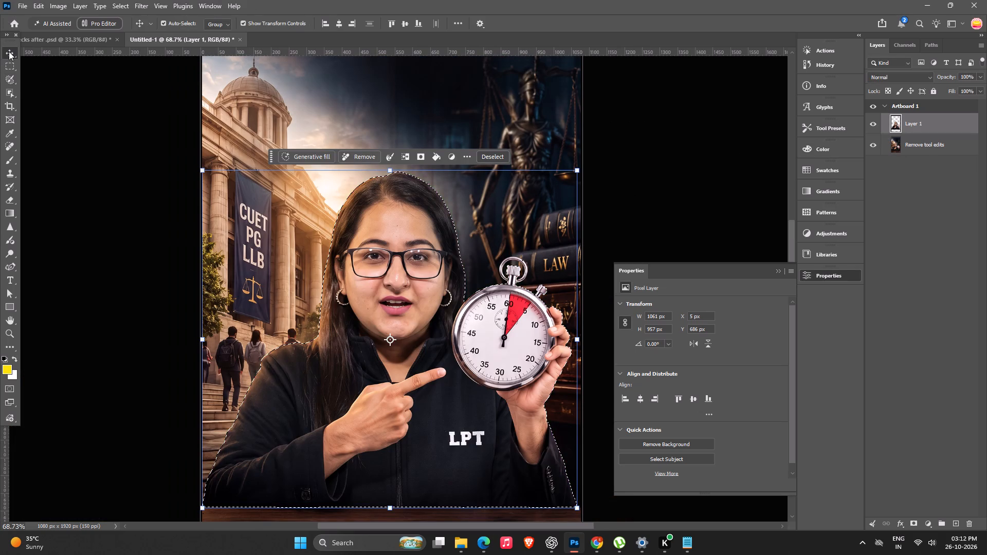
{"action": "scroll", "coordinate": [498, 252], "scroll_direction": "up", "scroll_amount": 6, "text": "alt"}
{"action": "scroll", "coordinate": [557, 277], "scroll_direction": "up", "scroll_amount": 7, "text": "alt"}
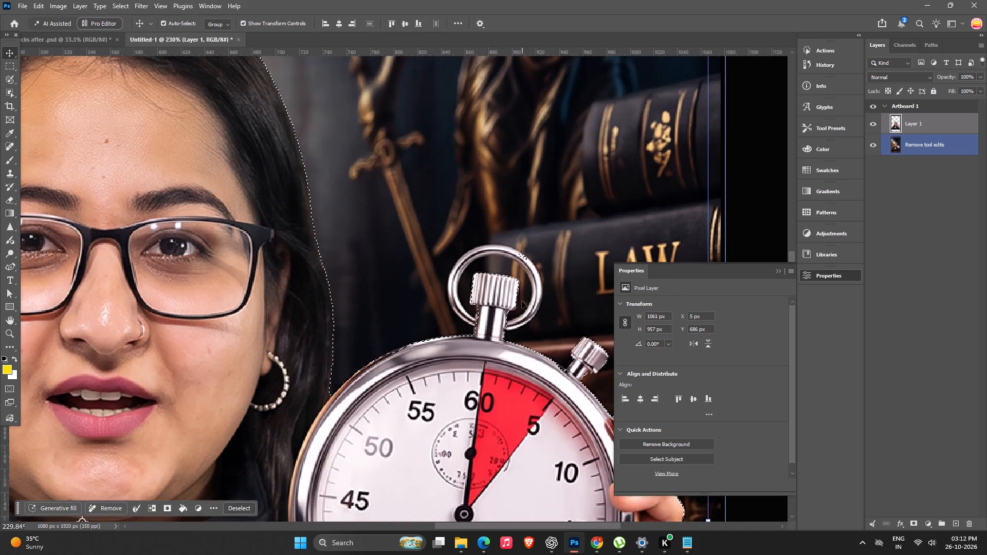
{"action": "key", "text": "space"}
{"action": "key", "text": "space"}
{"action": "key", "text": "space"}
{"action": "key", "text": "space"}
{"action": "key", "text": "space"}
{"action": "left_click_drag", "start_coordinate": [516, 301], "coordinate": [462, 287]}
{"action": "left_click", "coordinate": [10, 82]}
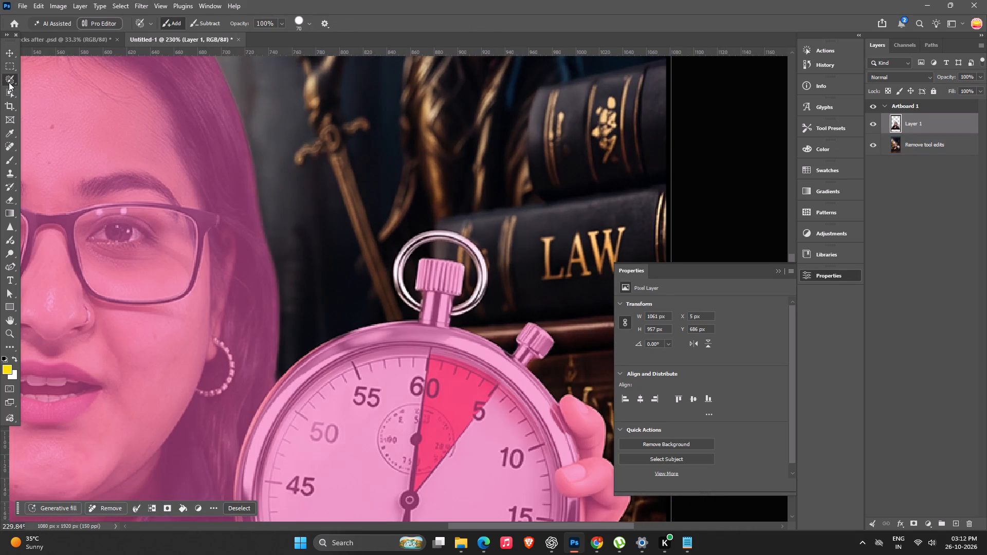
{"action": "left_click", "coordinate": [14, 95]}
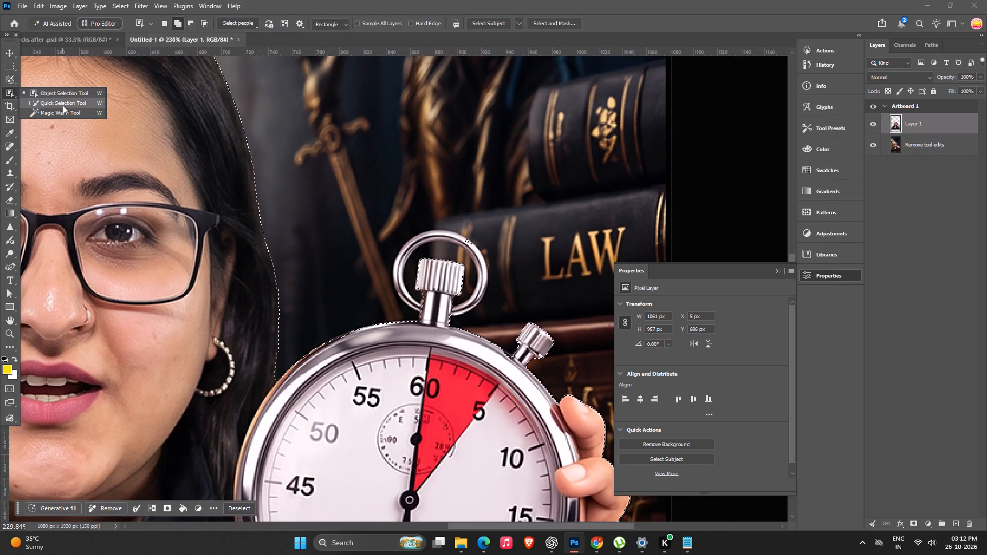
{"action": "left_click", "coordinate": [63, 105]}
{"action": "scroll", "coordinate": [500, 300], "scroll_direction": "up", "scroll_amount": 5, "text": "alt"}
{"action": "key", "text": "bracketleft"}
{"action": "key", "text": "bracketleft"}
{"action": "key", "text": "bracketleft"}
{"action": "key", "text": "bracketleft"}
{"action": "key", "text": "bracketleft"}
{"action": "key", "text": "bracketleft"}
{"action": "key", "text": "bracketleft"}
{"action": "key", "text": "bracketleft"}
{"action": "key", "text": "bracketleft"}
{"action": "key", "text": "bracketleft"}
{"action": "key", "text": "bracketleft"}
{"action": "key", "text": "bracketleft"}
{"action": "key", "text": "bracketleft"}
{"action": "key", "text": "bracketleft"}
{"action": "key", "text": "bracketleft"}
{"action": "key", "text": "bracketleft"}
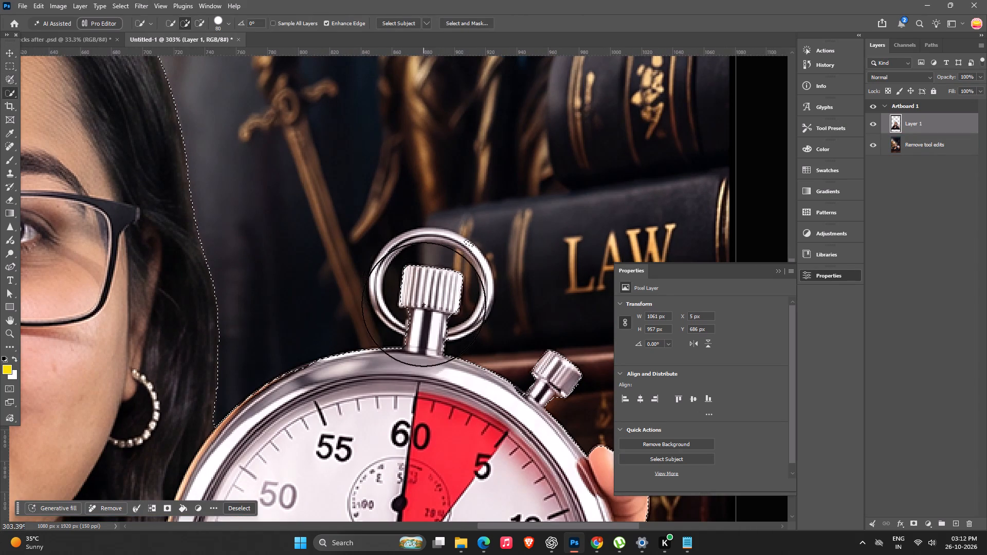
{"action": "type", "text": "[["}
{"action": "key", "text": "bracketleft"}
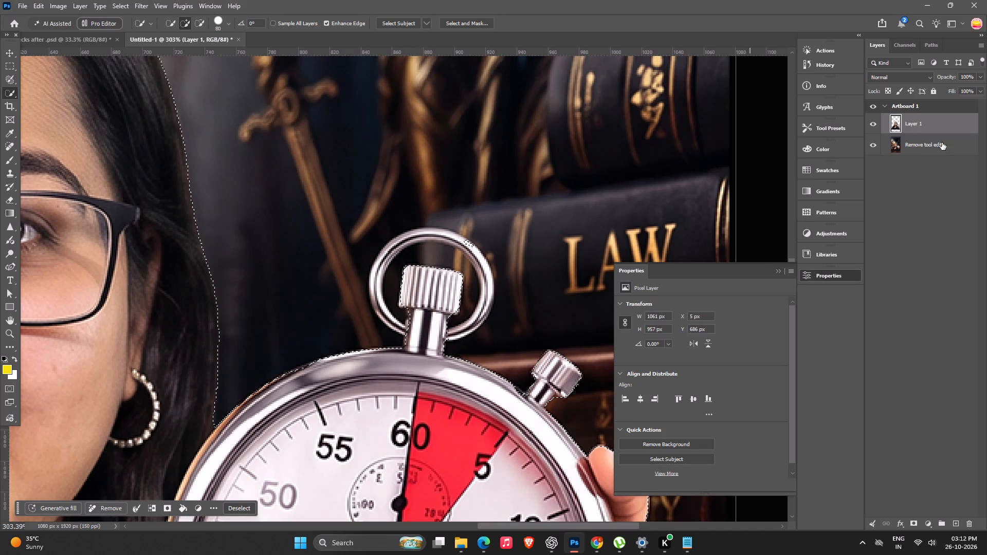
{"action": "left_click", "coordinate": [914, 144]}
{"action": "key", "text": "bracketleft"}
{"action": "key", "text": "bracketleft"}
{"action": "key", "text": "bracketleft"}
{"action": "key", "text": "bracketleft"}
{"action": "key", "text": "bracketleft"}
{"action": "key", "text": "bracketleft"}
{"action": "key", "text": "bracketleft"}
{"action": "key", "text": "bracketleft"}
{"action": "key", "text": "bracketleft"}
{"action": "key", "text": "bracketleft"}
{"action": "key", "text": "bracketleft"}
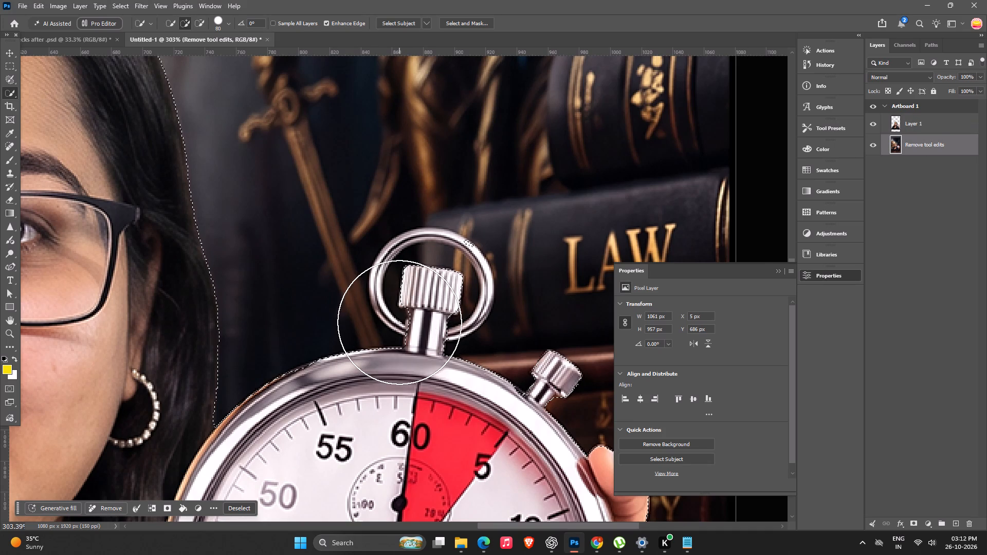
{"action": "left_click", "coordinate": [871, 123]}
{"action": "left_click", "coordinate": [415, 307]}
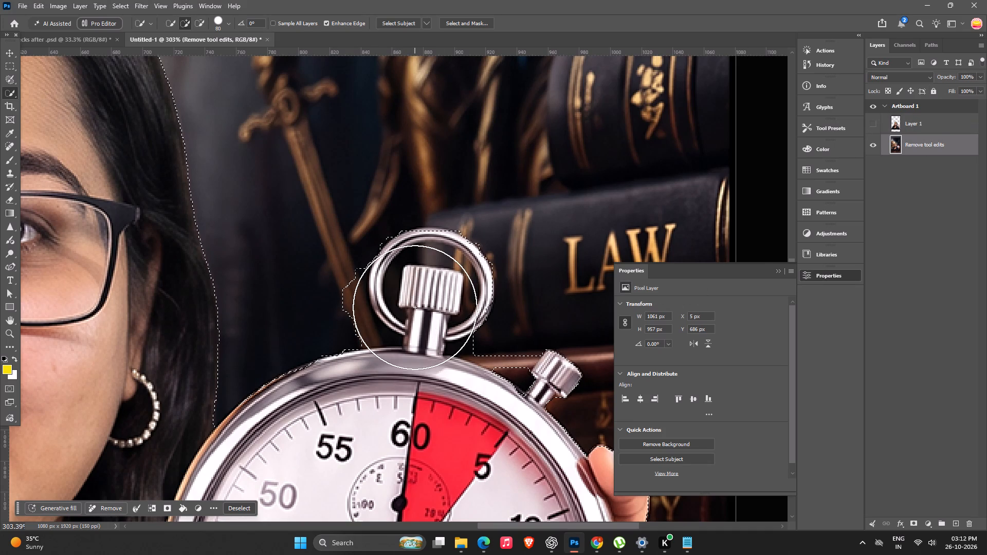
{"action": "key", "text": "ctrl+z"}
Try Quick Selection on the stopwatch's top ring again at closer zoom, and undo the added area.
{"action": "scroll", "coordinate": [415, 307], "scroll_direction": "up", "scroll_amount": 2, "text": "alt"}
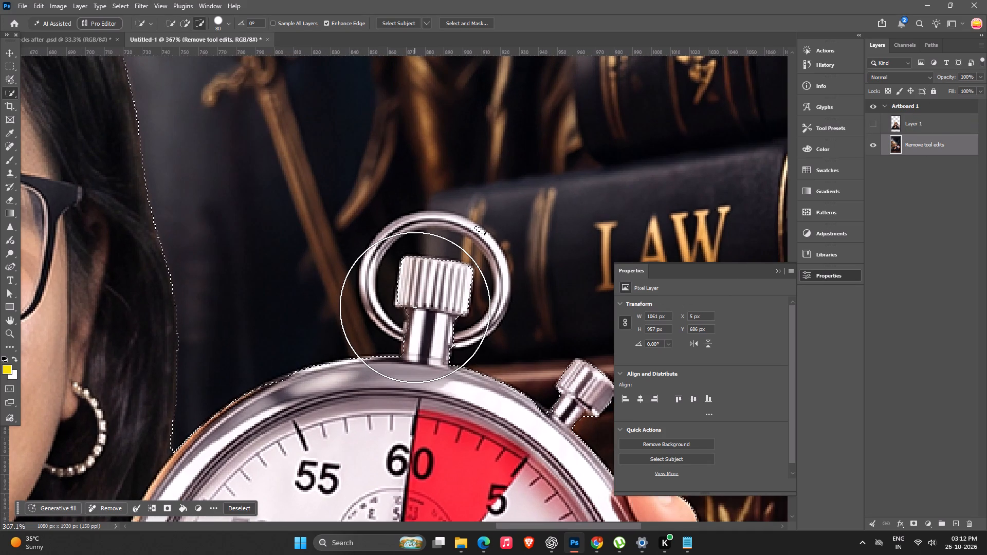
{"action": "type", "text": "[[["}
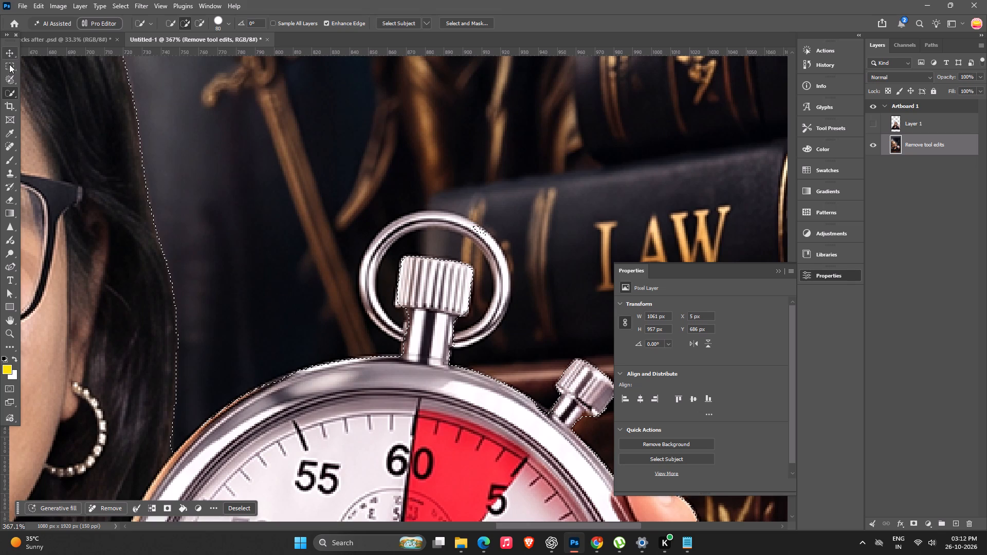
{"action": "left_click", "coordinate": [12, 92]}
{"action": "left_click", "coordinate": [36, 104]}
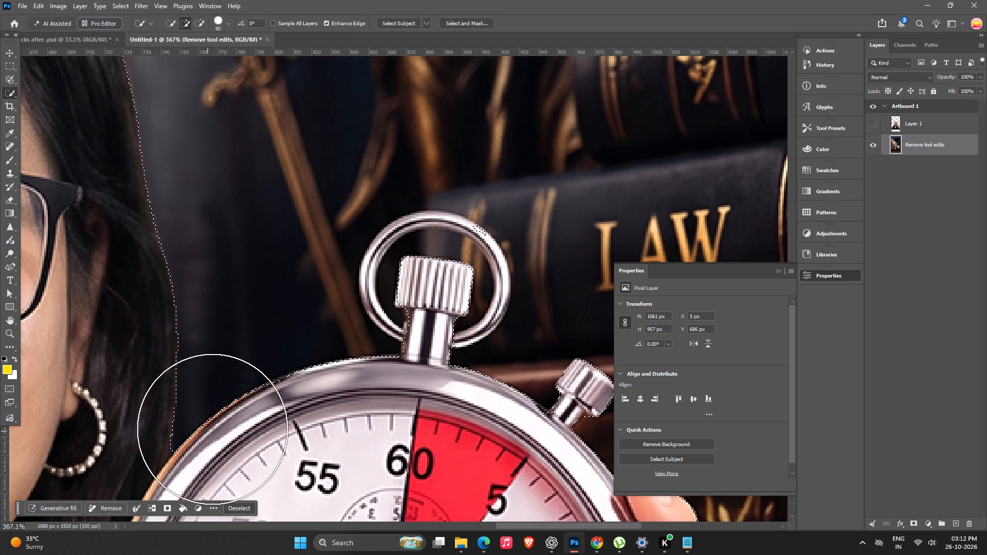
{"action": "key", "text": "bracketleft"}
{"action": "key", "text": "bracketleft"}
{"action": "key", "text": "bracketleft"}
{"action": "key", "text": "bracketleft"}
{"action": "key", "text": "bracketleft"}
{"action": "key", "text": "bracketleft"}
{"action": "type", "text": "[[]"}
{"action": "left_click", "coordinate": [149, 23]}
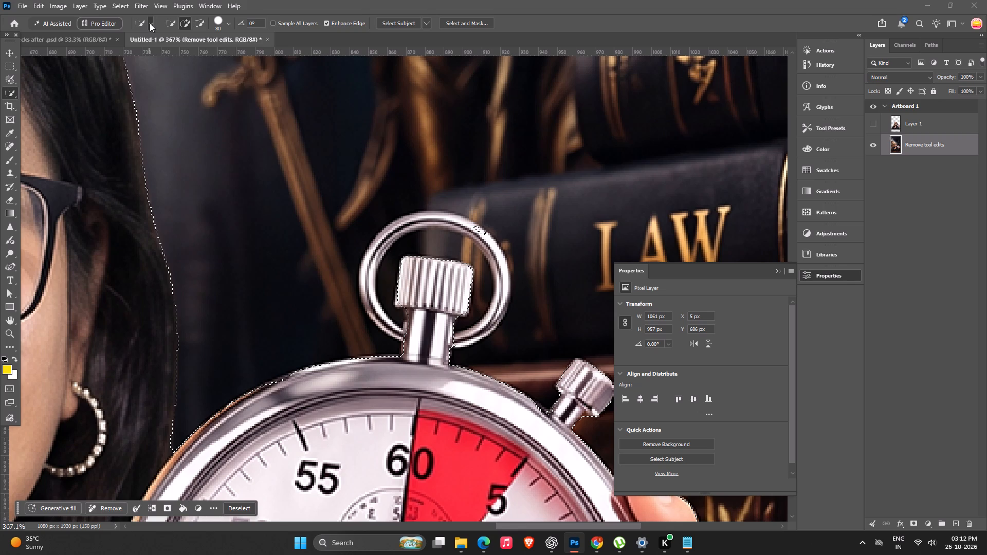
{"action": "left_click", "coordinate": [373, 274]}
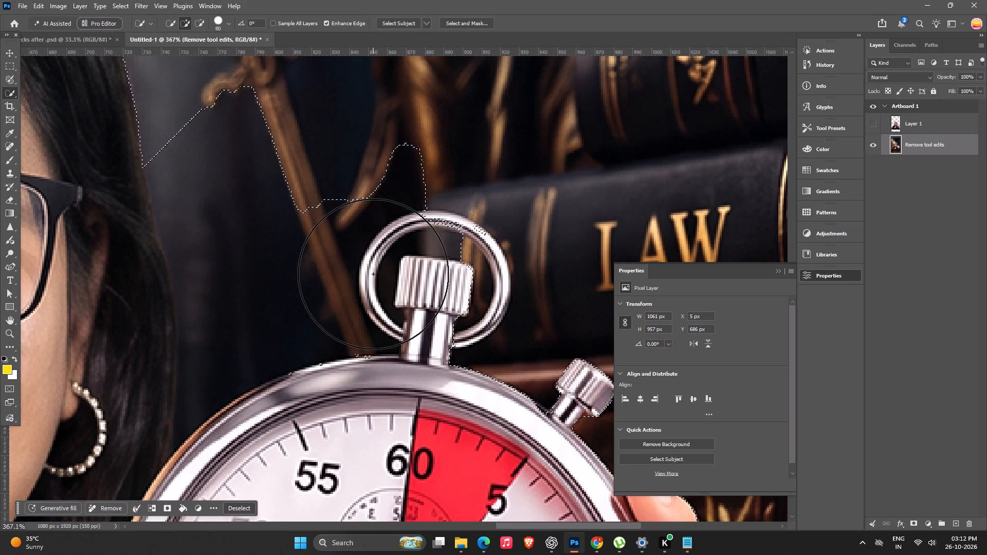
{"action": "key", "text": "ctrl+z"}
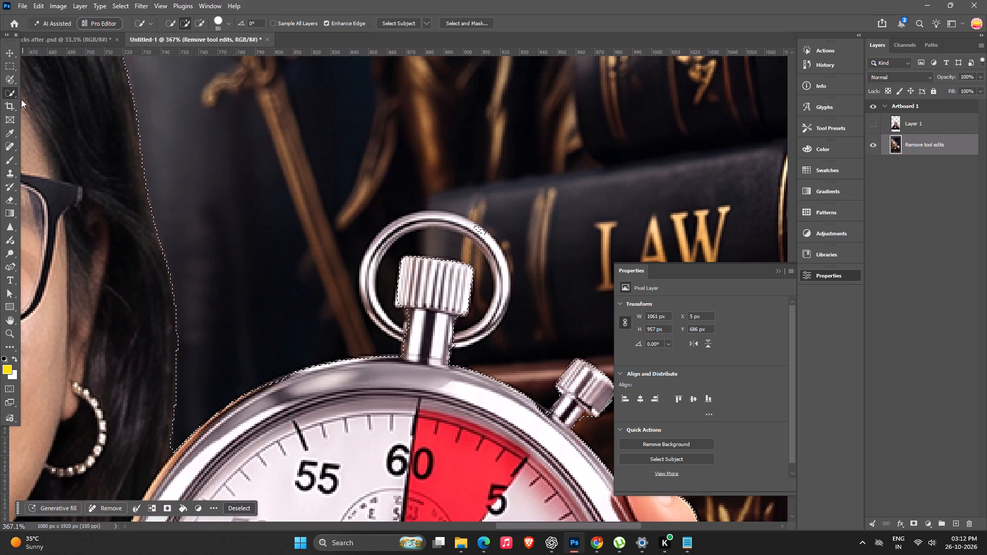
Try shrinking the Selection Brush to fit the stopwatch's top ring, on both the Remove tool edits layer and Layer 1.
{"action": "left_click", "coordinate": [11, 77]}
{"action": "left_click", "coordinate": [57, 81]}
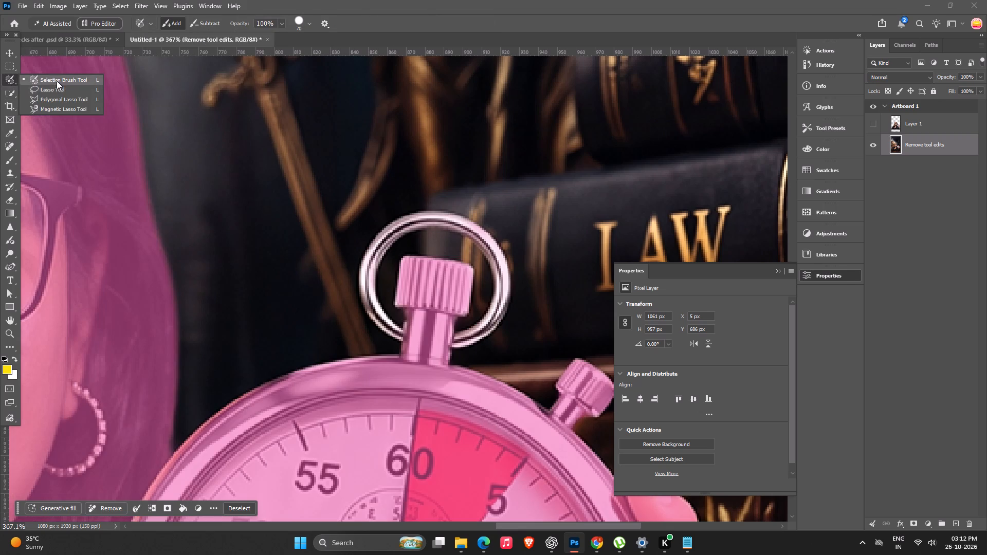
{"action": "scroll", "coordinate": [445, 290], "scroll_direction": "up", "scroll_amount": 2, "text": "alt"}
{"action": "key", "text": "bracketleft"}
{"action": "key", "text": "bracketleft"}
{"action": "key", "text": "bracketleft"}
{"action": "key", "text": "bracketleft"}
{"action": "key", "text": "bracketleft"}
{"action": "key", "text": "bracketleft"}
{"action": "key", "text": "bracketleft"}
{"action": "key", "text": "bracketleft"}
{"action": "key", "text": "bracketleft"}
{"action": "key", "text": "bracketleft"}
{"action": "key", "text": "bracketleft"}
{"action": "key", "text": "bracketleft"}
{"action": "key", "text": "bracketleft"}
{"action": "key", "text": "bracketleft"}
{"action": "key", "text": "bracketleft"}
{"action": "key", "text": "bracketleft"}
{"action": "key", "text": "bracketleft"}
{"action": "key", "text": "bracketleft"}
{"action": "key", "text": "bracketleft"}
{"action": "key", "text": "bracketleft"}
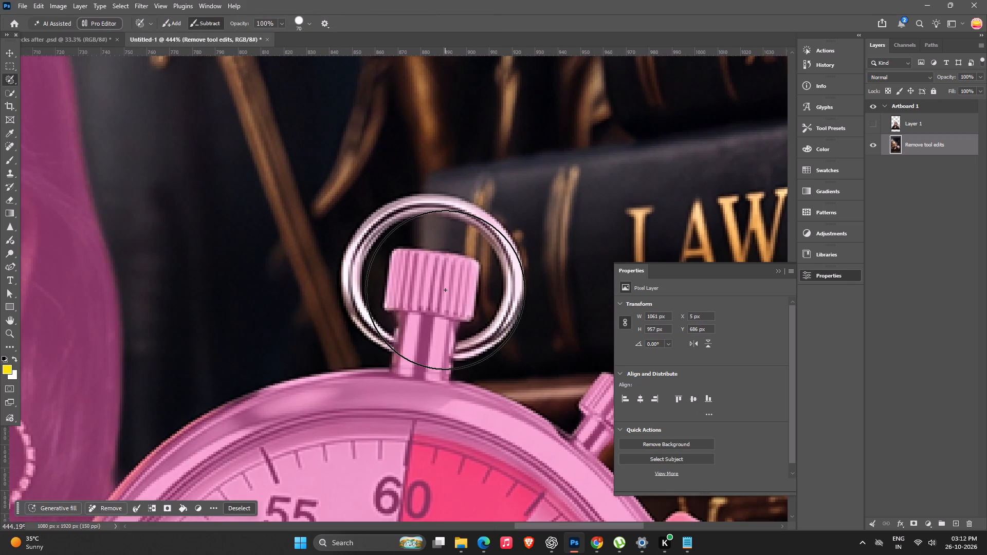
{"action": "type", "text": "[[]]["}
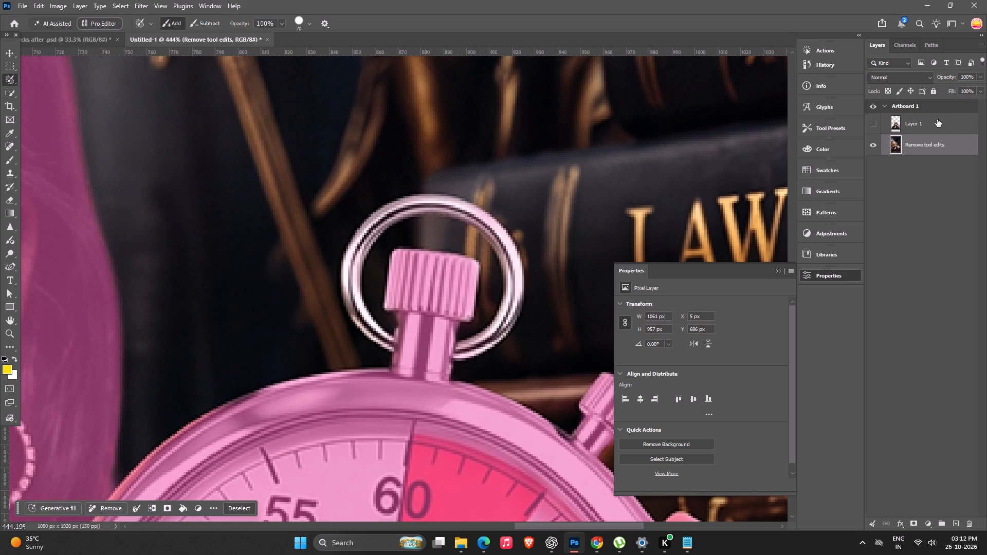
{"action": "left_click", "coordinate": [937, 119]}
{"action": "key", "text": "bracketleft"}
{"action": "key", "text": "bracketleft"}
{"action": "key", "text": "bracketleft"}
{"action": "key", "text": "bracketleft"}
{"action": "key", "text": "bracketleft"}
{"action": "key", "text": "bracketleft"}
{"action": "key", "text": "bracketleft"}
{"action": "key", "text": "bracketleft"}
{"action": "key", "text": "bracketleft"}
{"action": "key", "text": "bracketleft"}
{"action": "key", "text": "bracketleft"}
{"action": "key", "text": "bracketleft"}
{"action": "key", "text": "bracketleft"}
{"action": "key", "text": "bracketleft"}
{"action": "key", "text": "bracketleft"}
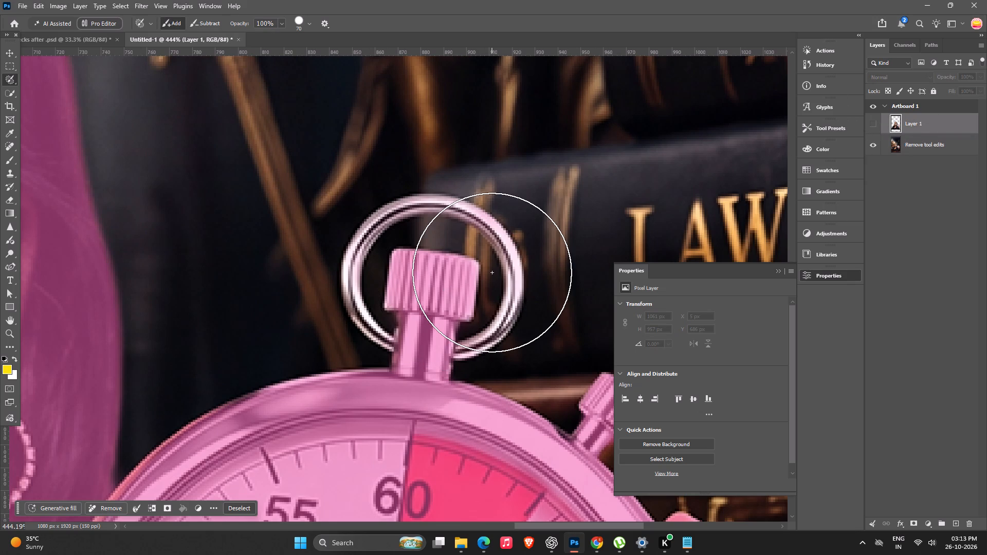
Clear the selection around the woman and the stopwatch.
{"action": "left_click", "coordinate": [6, 54]}
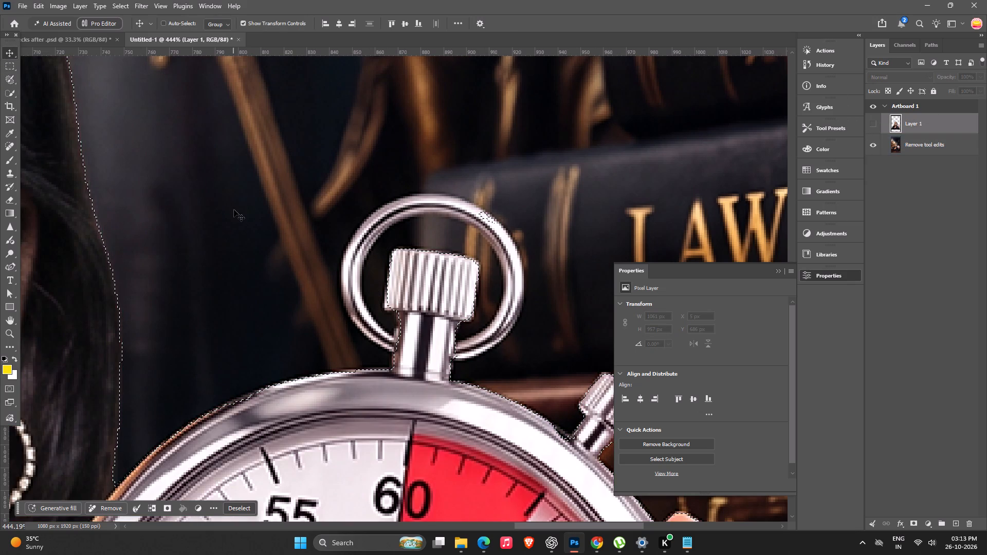
{"action": "scroll", "coordinate": [246, 218], "scroll_direction": "down", "scroll_amount": 7, "text": "ctrl+alt"}
{"action": "scroll", "coordinate": [267, 253], "scroll_direction": "down", "scroll_amount": 7, "text": "alt"}
{"action": "key", "text": "ctrl+d"}
{"action": "scroll", "coordinate": [326, 288], "scroll_direction": "down", "scroll_amount": 6, "text": "alt"}
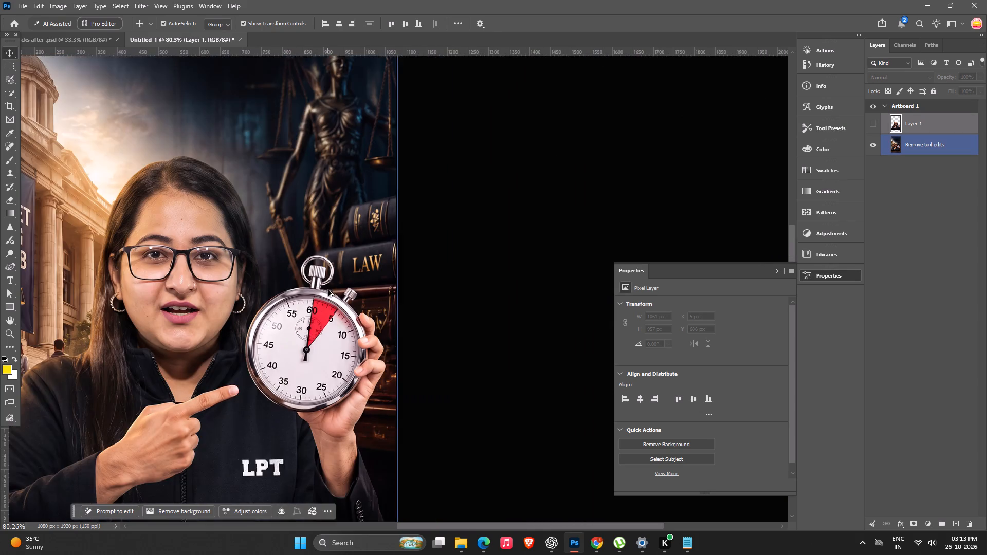
{"action": "key", "text": "space"}
{"action": "key", "text": "space"}
{"action": "key", "text": "space"}
{"action": "left_click_drag", "start_coordinate": [283, 292], "coordinate": [528, 244]}
{"action": "left_click", "coordinate": [438, 242]}
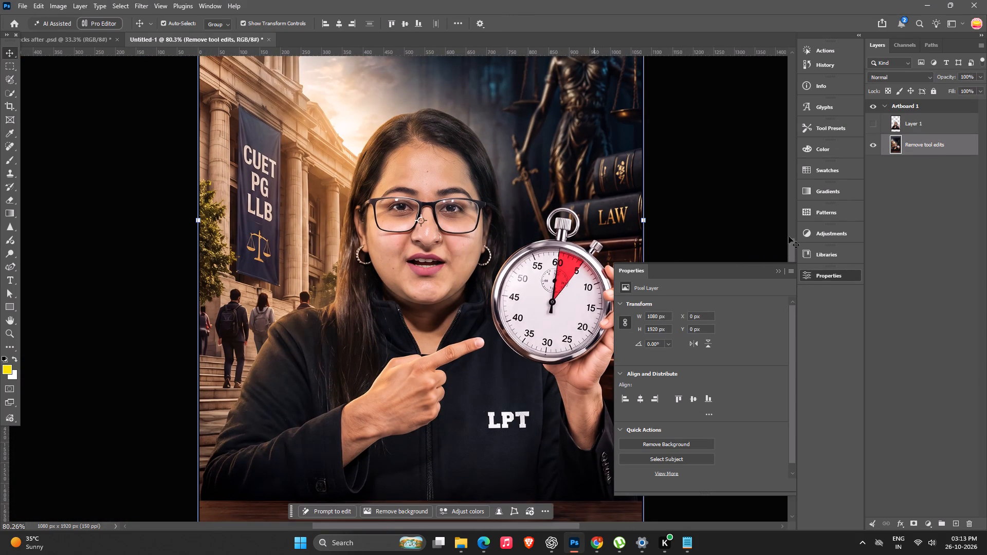
Delete the Layer 1 cutout of the woman from the artboard.
{"action": "left_click", "coordinate": [875, 125]}
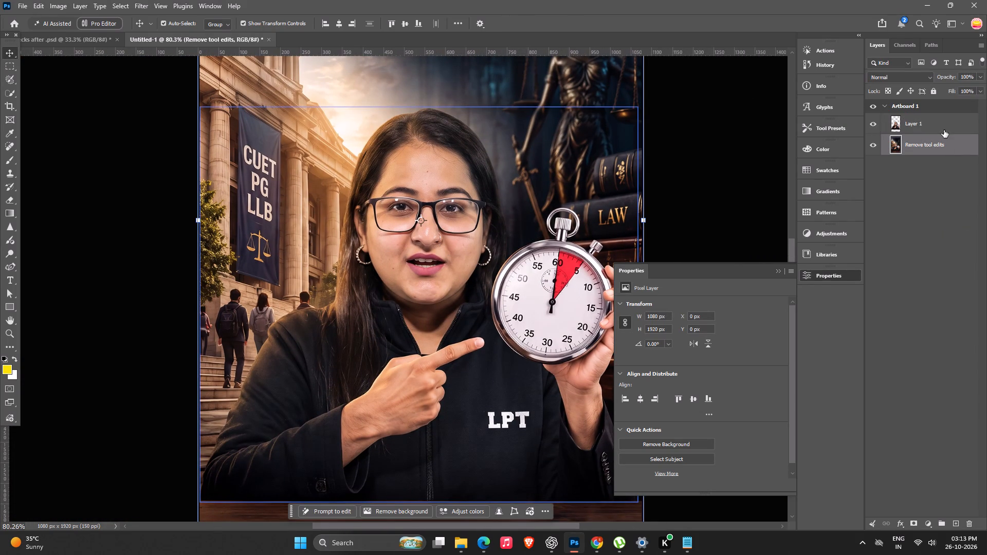
{"action": "left_click", "coordinate": [944, 130]}
{"action": "key", "text": "Delete"}
Run Select Subject on the Remove tool edits layer to select the woman with the stopwatch.
{"action": "left_click", "coordinate": [496, 516]}
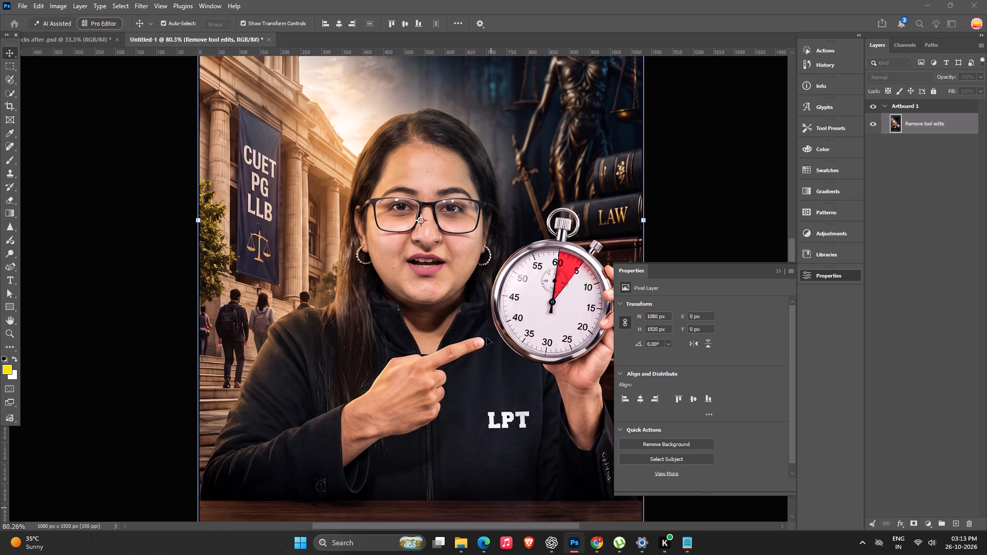
{"action": "key", "text": "space"}
{"action": "key", "text": "space"}
{"action": "key", "text": "space"}
{"action": "left_click_drag", "start_coordinate": [534, 344], "coordinate": [449, 362]}
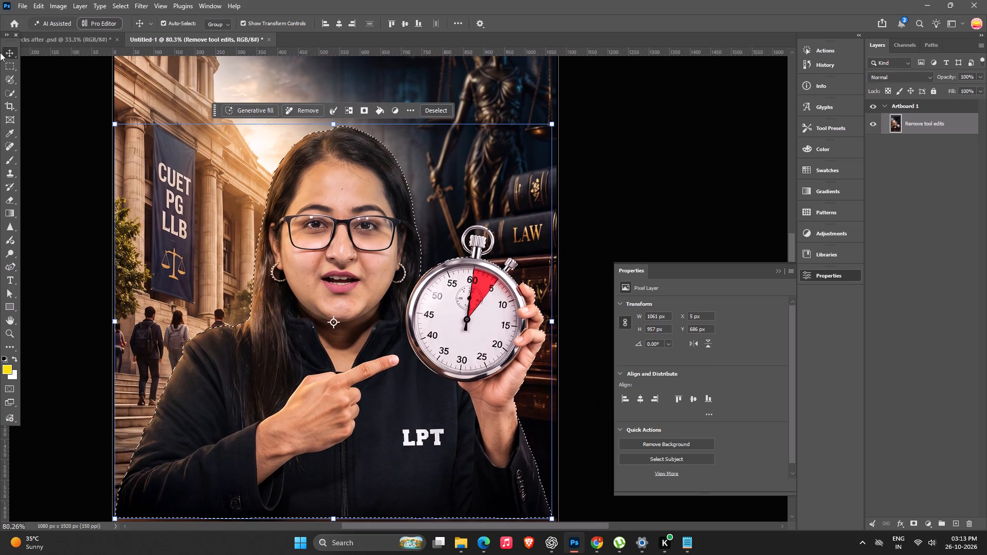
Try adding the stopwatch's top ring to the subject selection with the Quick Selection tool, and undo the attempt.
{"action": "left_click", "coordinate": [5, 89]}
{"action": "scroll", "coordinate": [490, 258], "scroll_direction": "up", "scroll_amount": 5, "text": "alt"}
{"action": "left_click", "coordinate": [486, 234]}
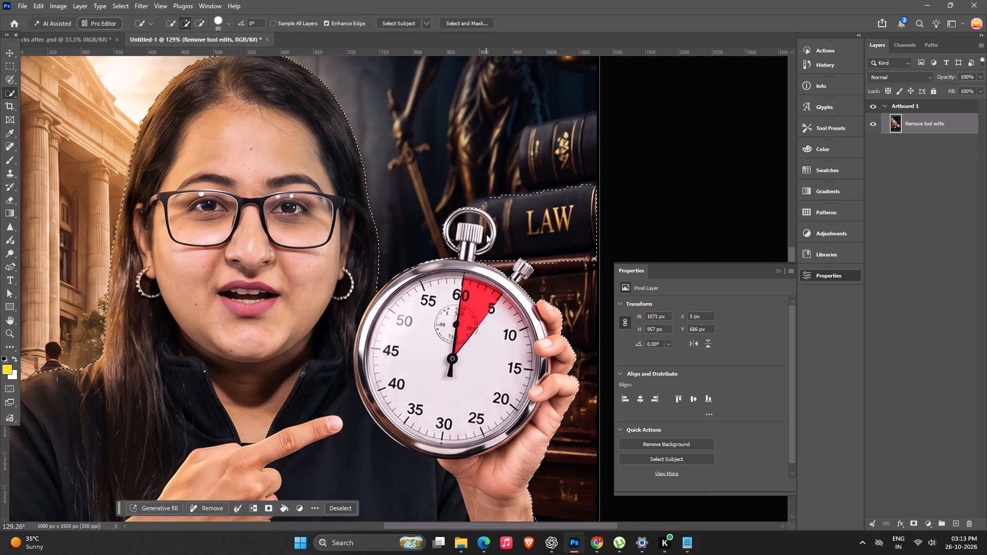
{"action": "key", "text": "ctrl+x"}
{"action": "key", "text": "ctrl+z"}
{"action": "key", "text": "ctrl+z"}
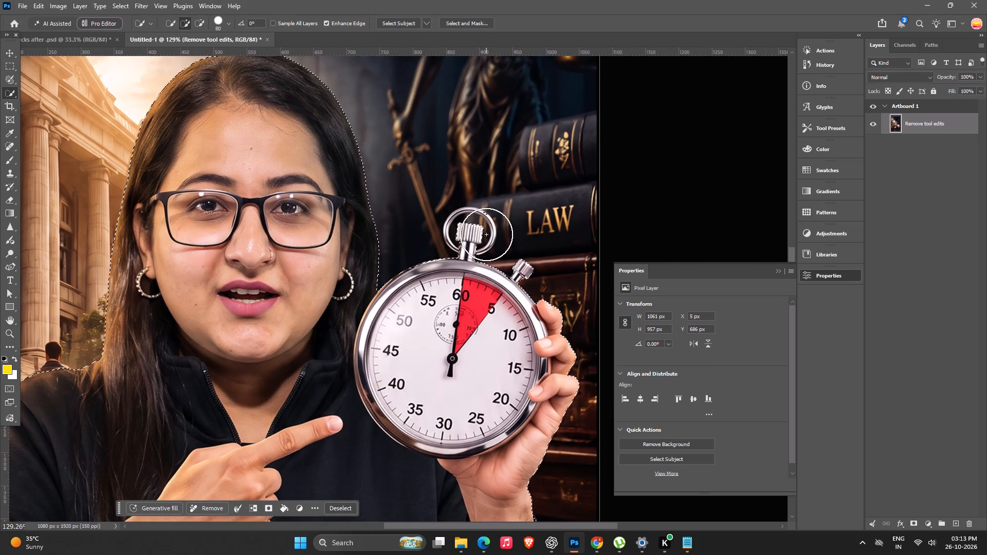
Add the stopwatch's top ring to the subject selection, painting around it with a much smaller Quick Selection brush.
{"action": "key", "text": "bracketleft"}
{"action": "key", "text": "bracketleft"}
{"action": "key", "text": "bracketleft"}
{"action": "key", "text": "bracketleft"}
{"action": "key", "text": "bracketleft"}
{"action": "key", "text": "bracketleft"}
{"action": "key", "text": "bracketleft"}
{"action": "key", "text": "bracketleft"}
{"action": "key", "text": "bracketleft"}
{"action": "key", "text": "bracketleft"}
{"action": "key", "text": "bracketleft"}
{"action": "scroll", "coordinate": [482, 243], "scroll_direction": "up", "scroll_amount": 2, "text": "alt"}
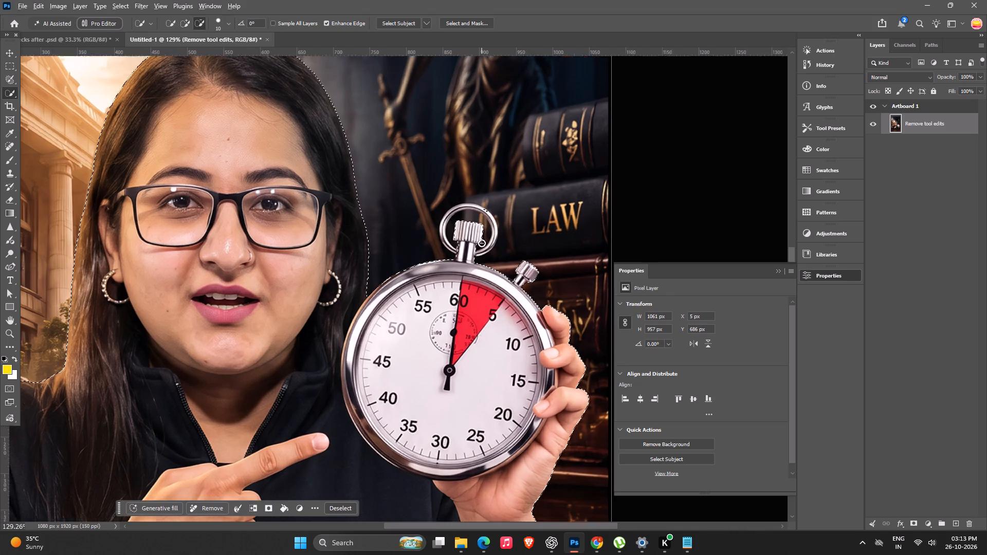
{"action": "scroll", "coordinate": [482, 243], "scroll_direction": "up", "scroll_amount": 12, "text": "alt"}
{"action": "key", "text": "bracketleft"}
{"action": "key", "text": "bracketleft"}
{"action": "key", "text": "bracketleft"}
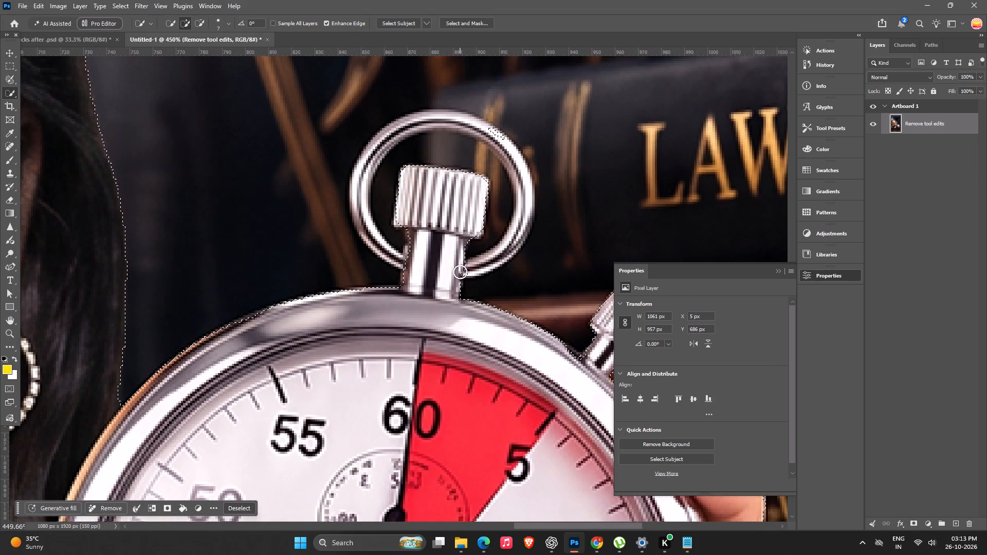
{"action": "key", "text": "bracketleft"}
{"action": "key", "text": "bracketleft"}
{"action": "key", "text": "bracketleft"}
{"action": "left_click_drag", "start_coordinate": [466, 267], "coordinate": [500, 259]}
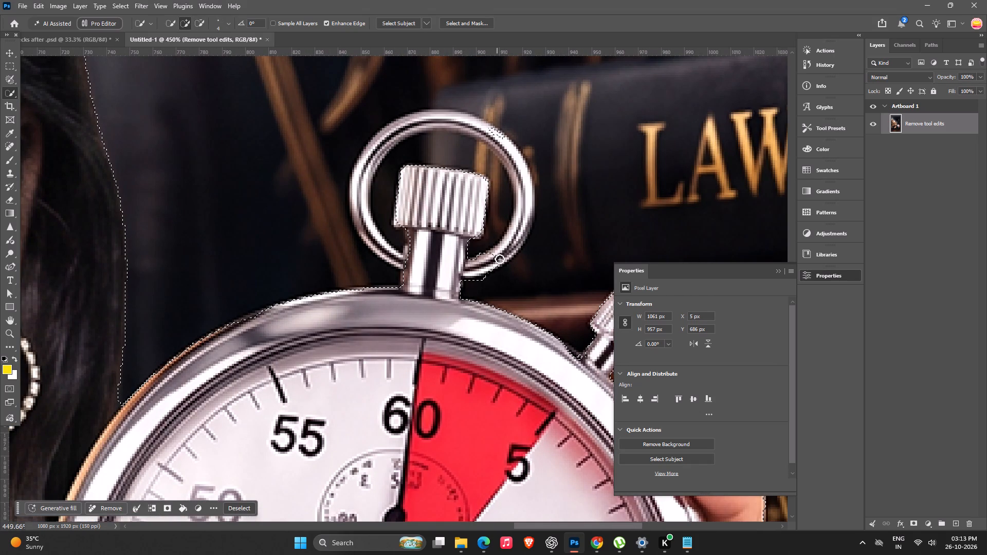
{"action": "left_click_drag", "start_coordinate": [500, 259], "coordinate": [513, 235]}
{"action": "left_click_drag", "start_coordinate": [502, 251], "coordinate": [526, 203], "text": "alt"}
{"action": "left_click_drag", "start_coordinate": [525, 195], "coordinate": [526, 232]}
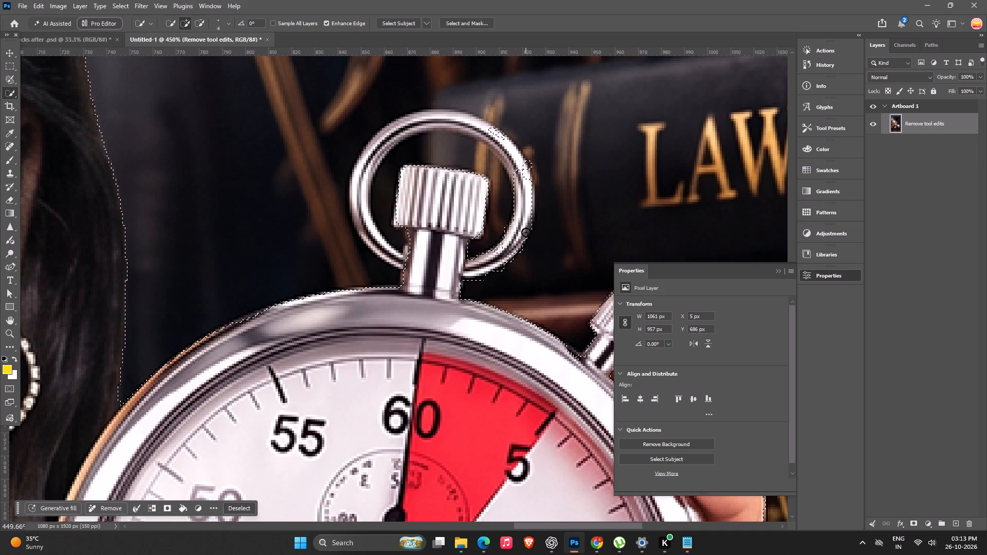
{"action": "left_click_drag", "start_coordinate": [526, 232], "coordinate": [465, 127]}
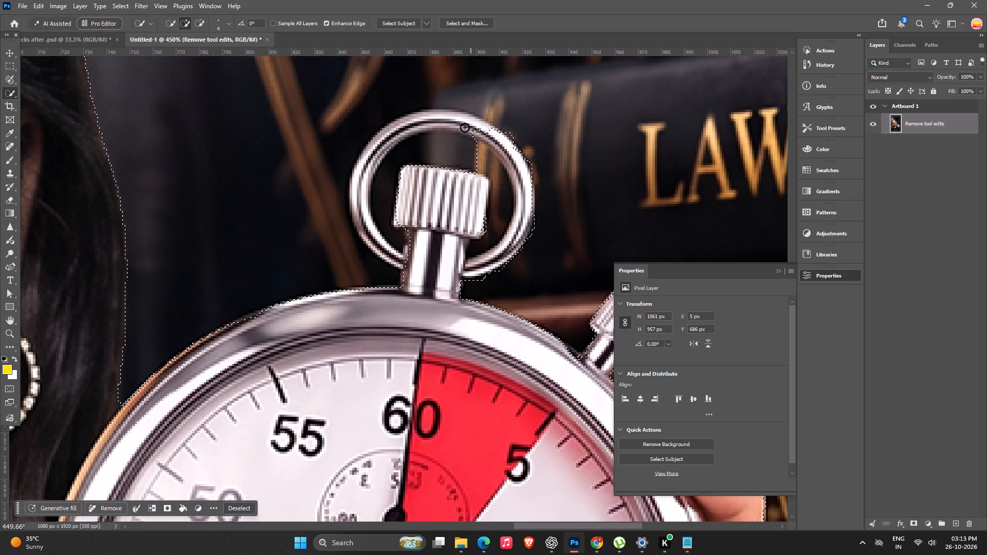
{"action": "left_click_drag", "start_coordinate": [465, 127], "coordinate": [371, 244]}
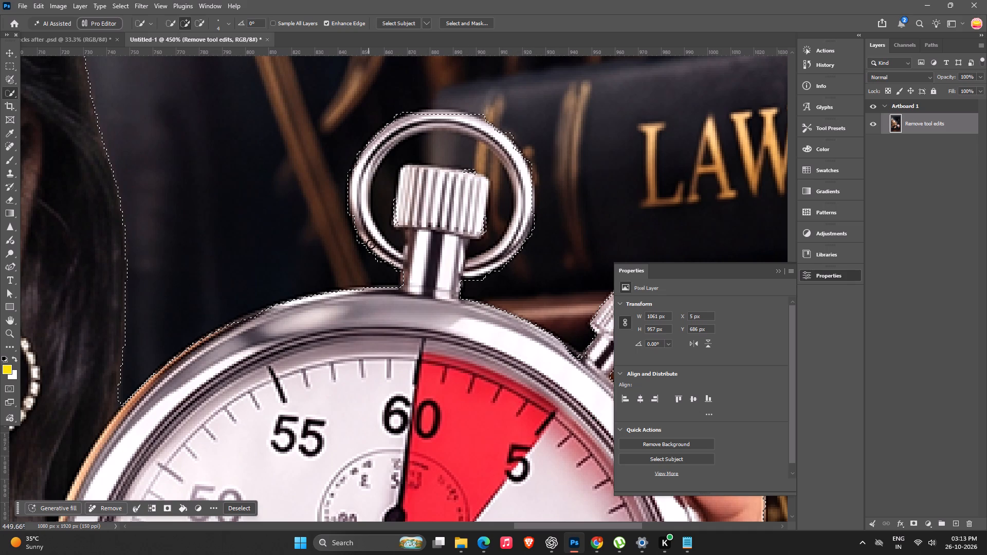
{"action": "left_click_drag", "start_coordinate": [371, 244], "coordinate": [380, 246]}
Subtract the background inside the stopwatch's ring from the selection, keeping the winding crown and its stem selected.
{"action": "left_click_drag", "start_coordinate": [423, 158], "coordinate": [408, 161], "text": "alt"}
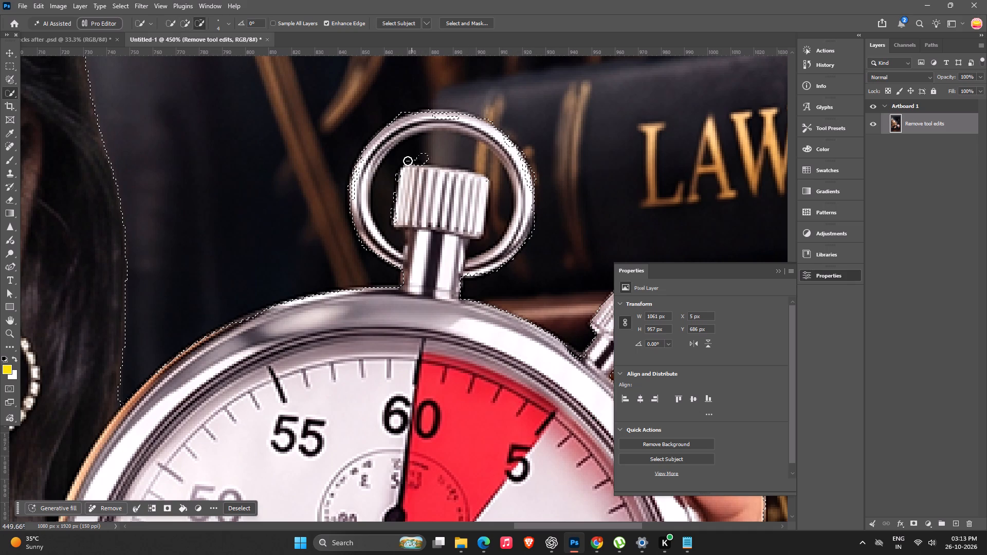
{"action": "left_click_drag", "start_coordinate": [408, 161], "coordinate": [392, 206], "text": "alt"}
{"action": "left_click_drag", "start_coordinate": [390, 172], "coordinate": [380, 213], "text": "alt"}
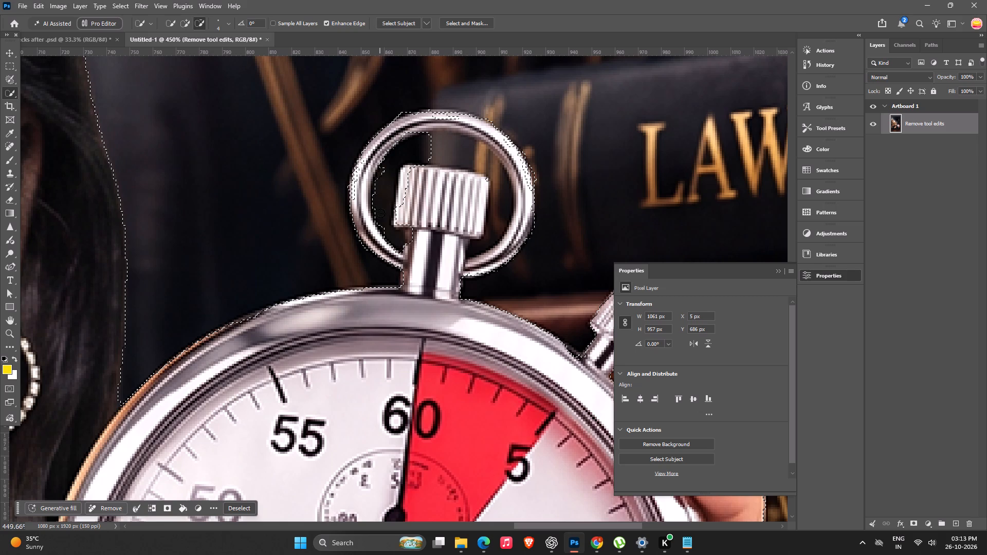
{"action": "left_click_drag", "start_coordinate": [380, 213], "coordinate": [382, 219], "text": "alt"}
{"action": "left_click_drag", "start_coordinate": [410, 229], "coordinate": [406, 178], "text": "alt"}
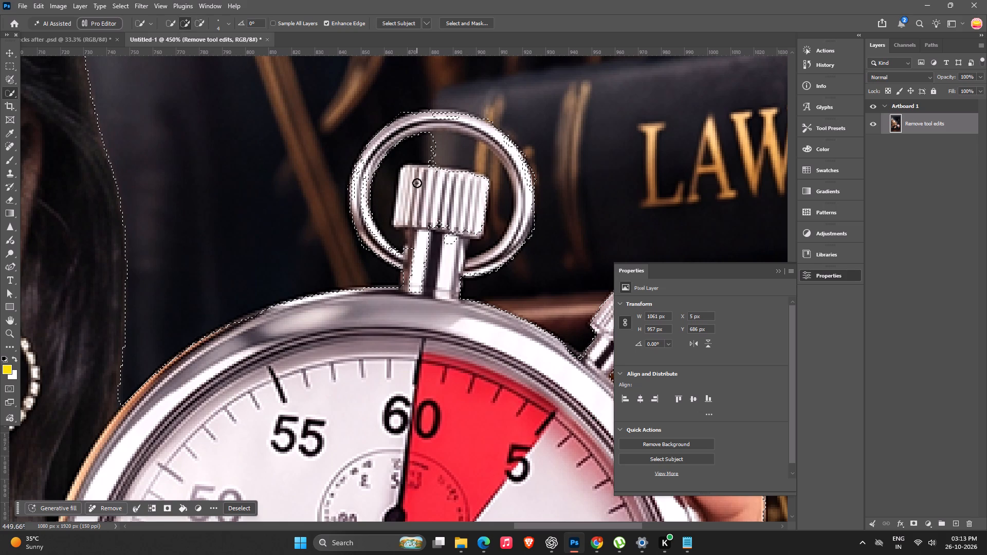
{"action": "left_click_drag", "start_coordinate": [412, 177], "coordinate": [416, 239]}
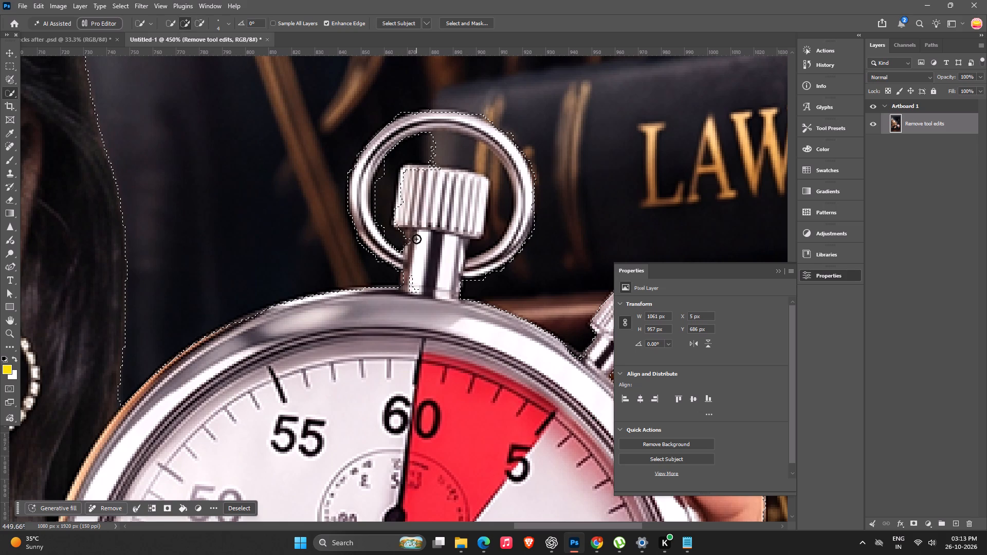
{"action": "left_click_drag", "start_coordinate": [416, 239], "coordinate": [416, 237]}
{"action": "left_click_drag", "start_coordinate": [423, 171], "coordinate": [473, 183]}
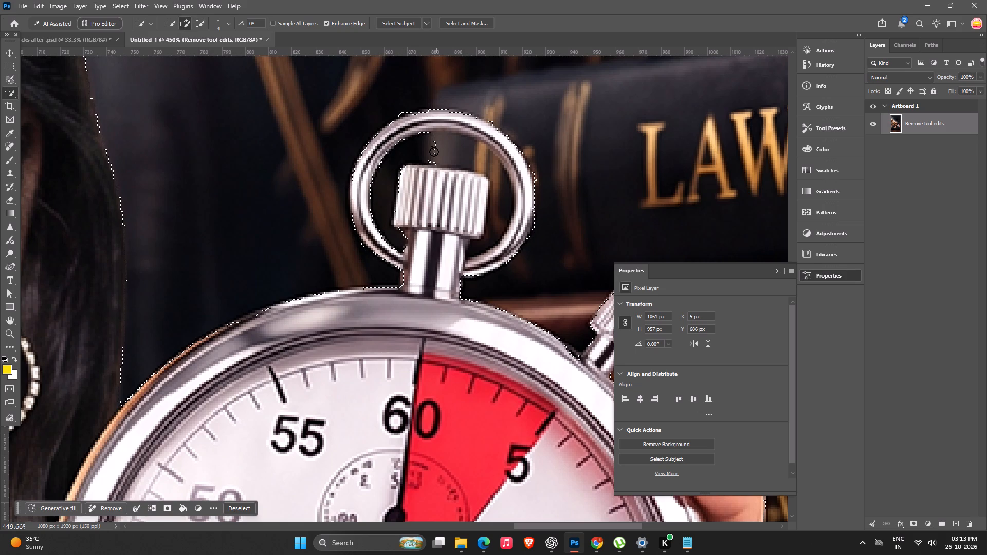
{"action": "left_click_drag", "start_coordinate": [424, 147], "coordinate": [495, 198], "text": "alt"}
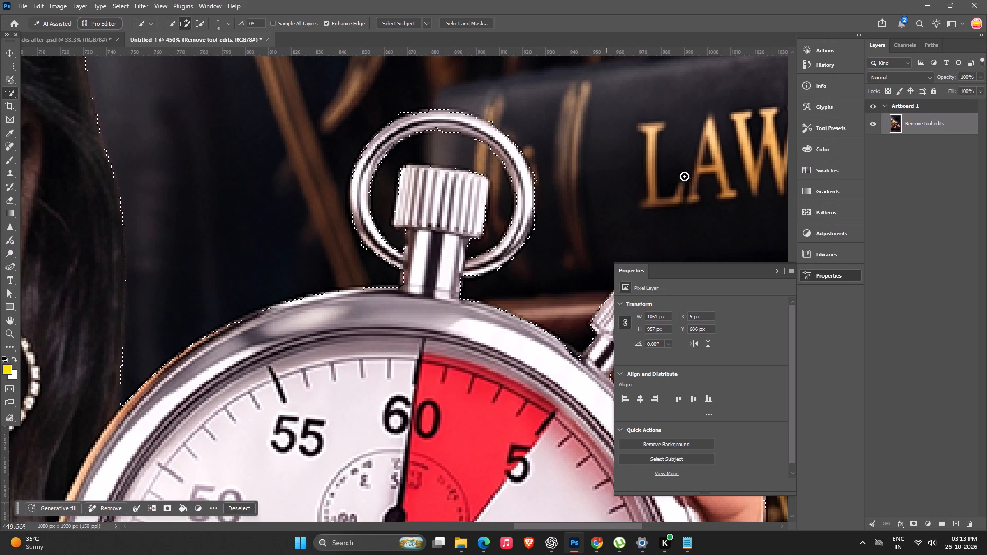
Copy the selected woman and stopwatch from the Remove tool edits layer to a new layer.
{"action": "scroll", "coordinate": [432, 229], "scroll_direction": "down", "scroll_amount": 8, "text": "alt"}
{"action": "scroll", "coordinate": [421, 238], "scroll_direction": "up", "scroll_amount": 1, "text": "alt"}
{"action": "scroll", "coordinate": [420, 226], "scroll_direction": "down", "scroll_amount": 17, "text": "alt"}
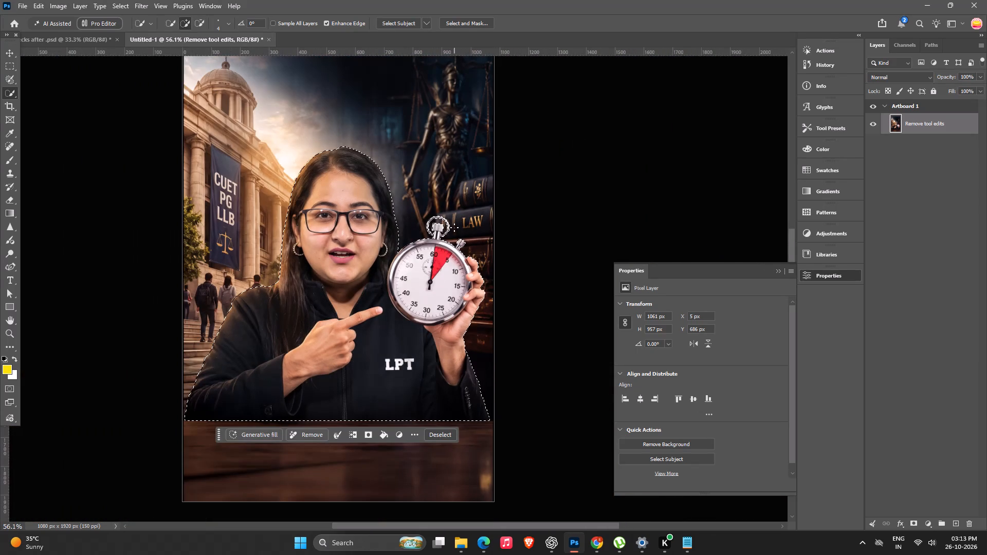
{"action": "key", "text": "ctrl+j"}
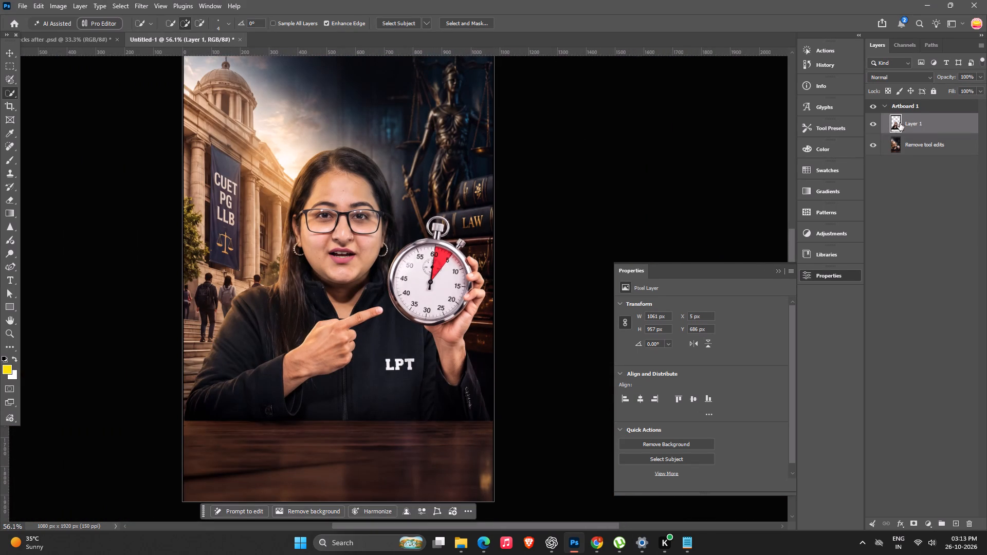
Load the Layer 1 cutout as a selection and remove the woman and stopwatch from the Remove tool edits layer.
{"action": "left_click", "coordinate": [899, 122], "text": "ctrl"}
{"action": "left_click", "coordinate": [923, 146]}
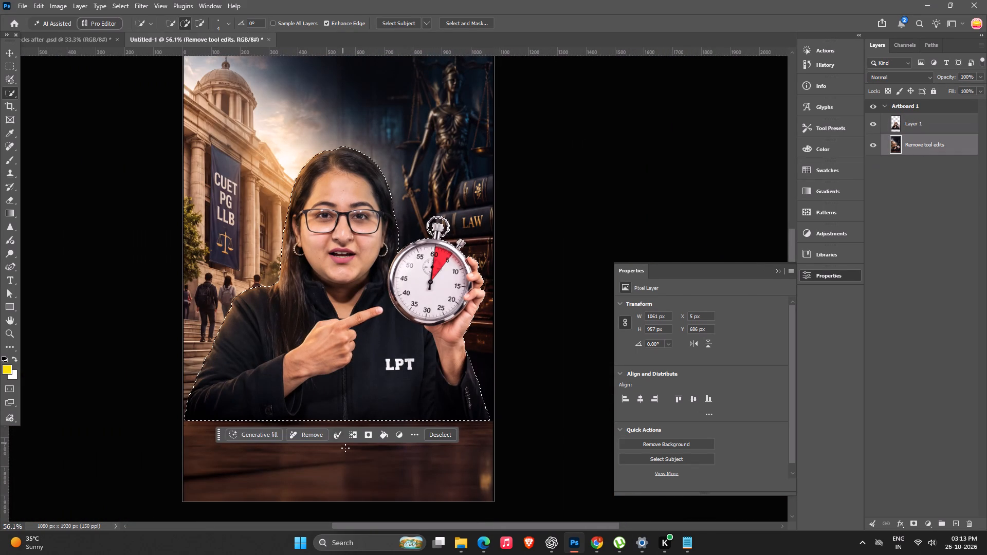
{"action": "left_click", "coordinate": [319, 440]}
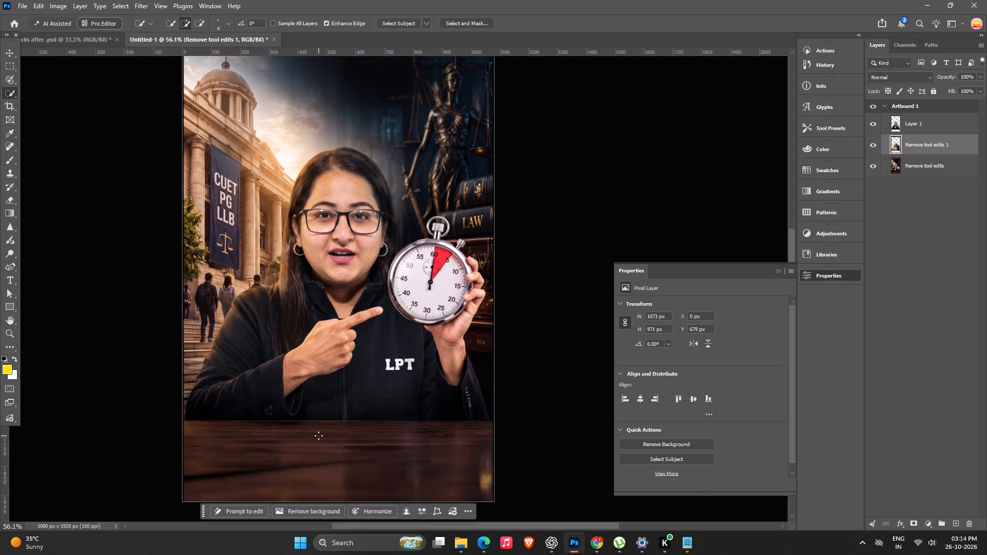
Convert the Remove tool edits 1 and Remove tool edits layers into one smart object, and check the background without Layer 1.
{"action": "left_click", "coordinate": [933, 169], "text": "shift"}
{"action": "right_click", "coordinate": [933, 169], "text": "shift"}
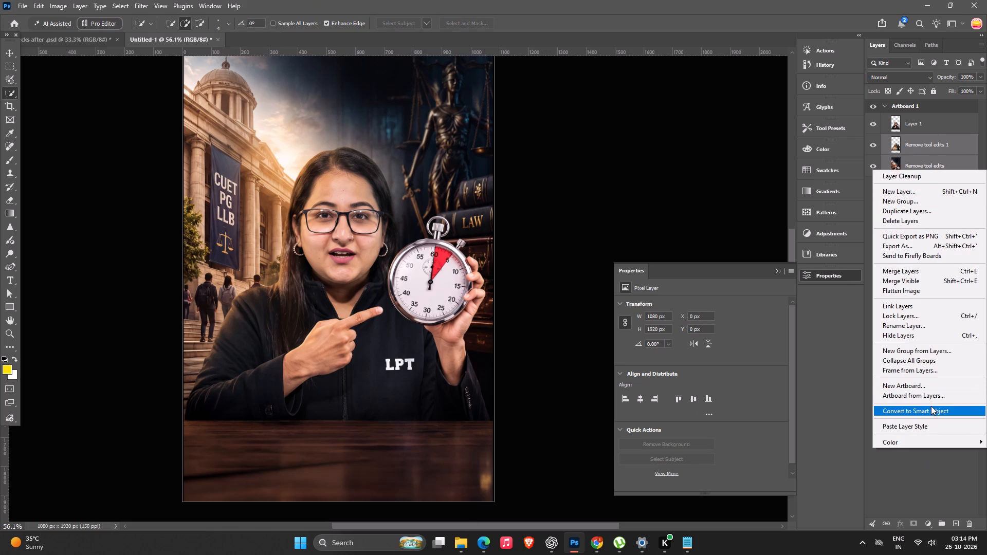
{"action": "left_click", "coordinate": [930, 406]}
{"action": "left_click", "coordinate": [866, 120]}
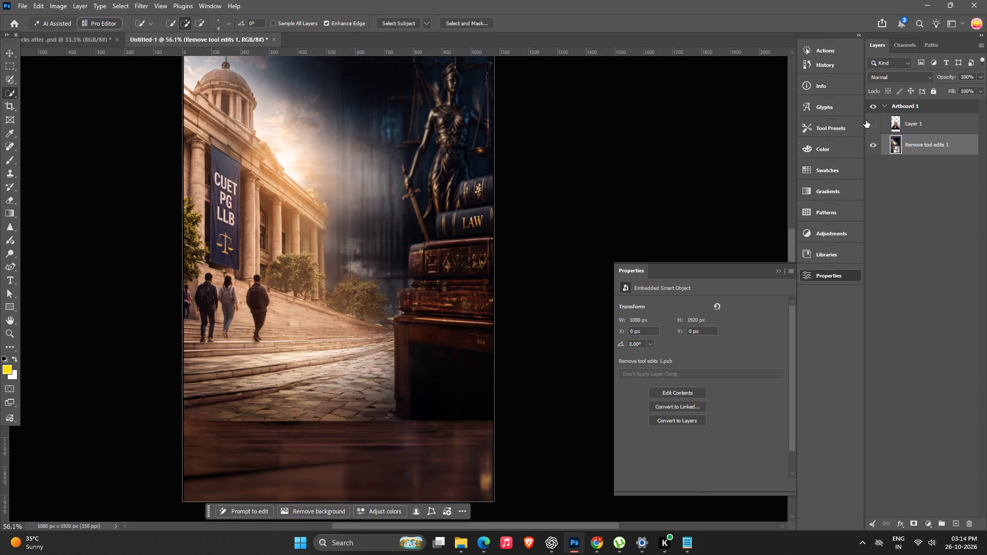
{"action": "left_click", "coordinate": [866, 120]}
Rasterize the combined Remove tool edits 1 background layer.
{"action": "scroll", "coordinate": [257, 306], "scroll_direction": "down", "scroll_amount": 8, "text": "alt"}
{"action": "key", "text": "space"}
{"action": "key", "text": "space"}
{"action": "left_click_drag", "start_coordinate": [303, 328], "coordinate": [346, 328]}
{"action": "scroll", "coordinate": [347, 277], "scroll_direction": "up", "scroll_amount": 1, "text": "alt"}
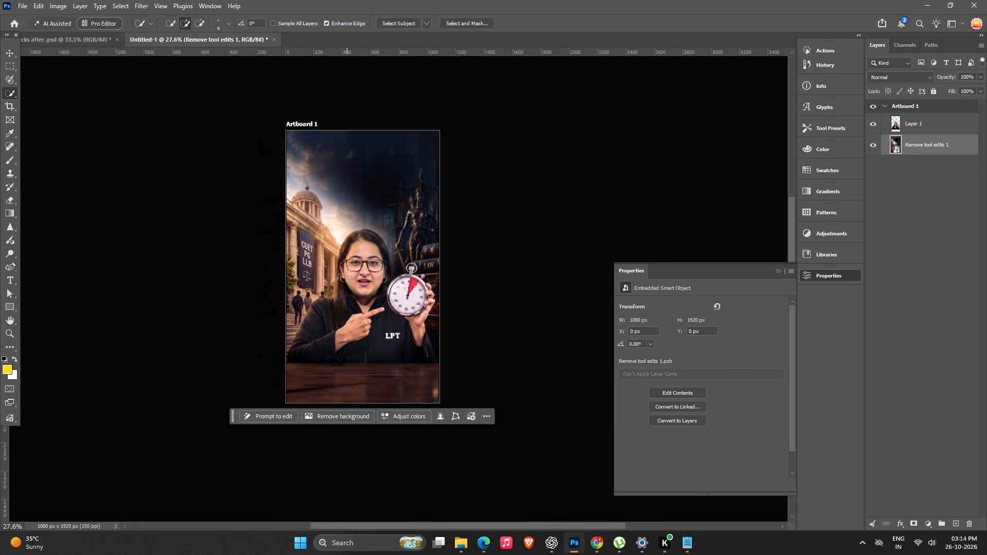
{"action": "scroll", "coordinate": [347, 277], "scroll_direction": "up", "scroll_amount": 1, "text": "alt"}
{"action": "right_click", "coordinate": [937, 142]}
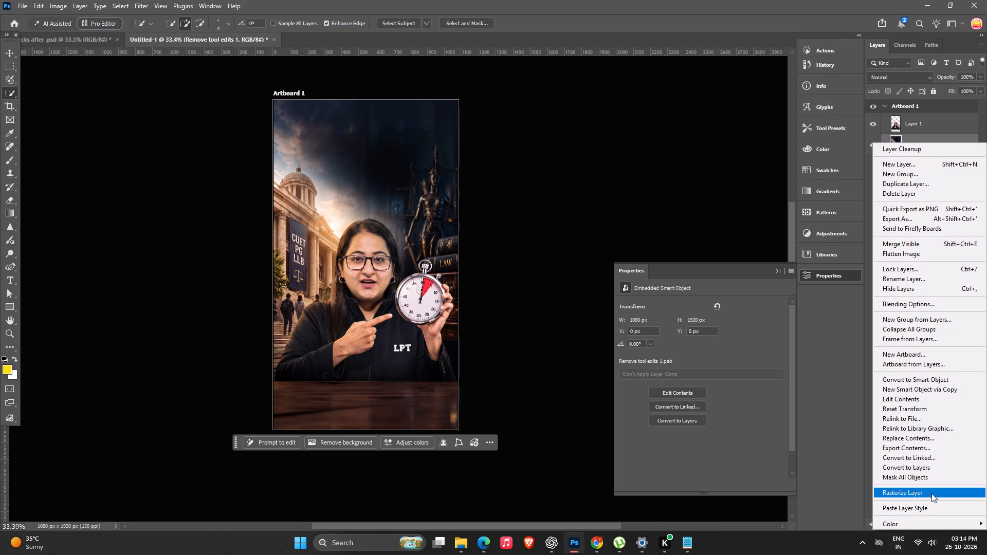
{"action": "left_click", "coordinate": [931, 491]}
Convert the rasterized Remove tool edits 1 layer back to a smart object.
{"action": "right_click", "coordinate": [936, 139]}
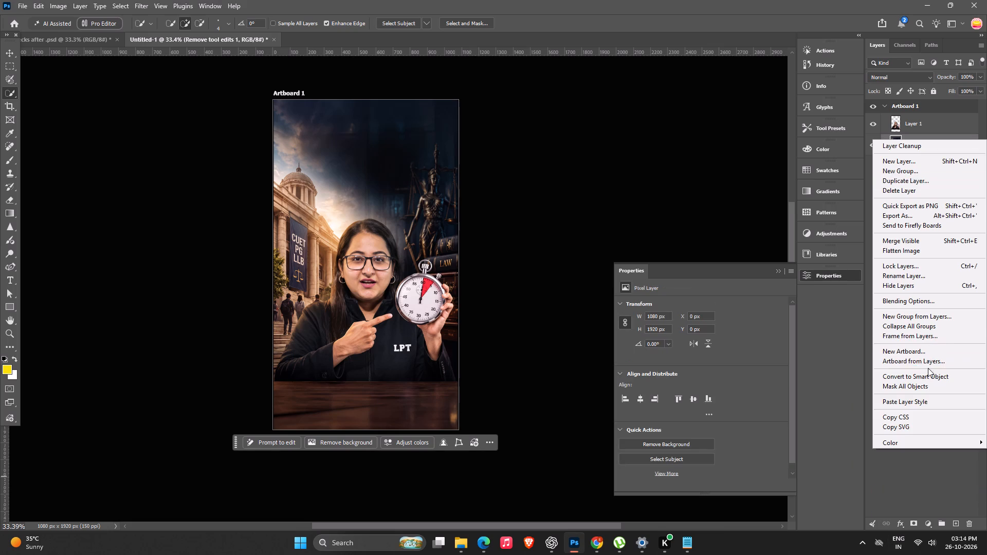
{"action": "left_click_drag", "start_coordinate": [928, 375], "coordinate": [923, 368]}
{"action": "left_click", "coordinate": [938, 374]}
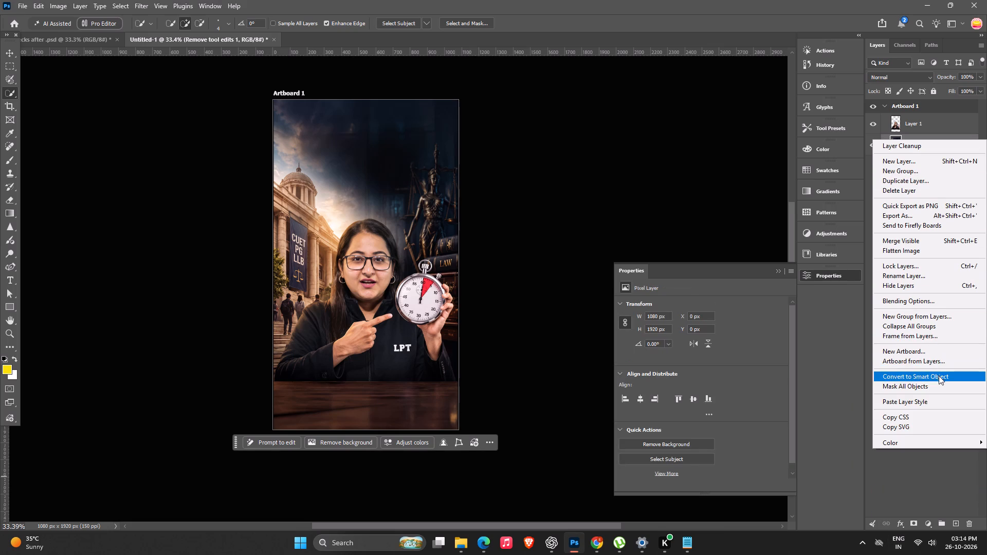
Open the contents of the Remove tool edits 1 smart object for editing.
{"action": "double_click", "coordinate": [895, 141]}
{"action": "scroll", "coordinate": [655, 189], "scroll_direction": "down", "scroll_amount": 6, "text": "alt"}
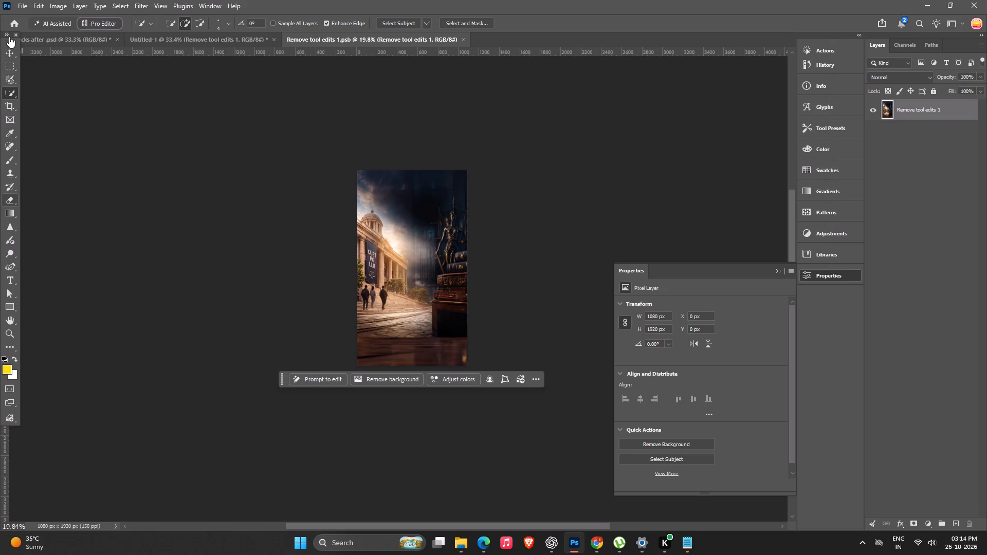
Crop both side edges of the background image to a canvas of 1012 px by 1920 px.
{"action": "left_click", "coordinate": [12, 52]}
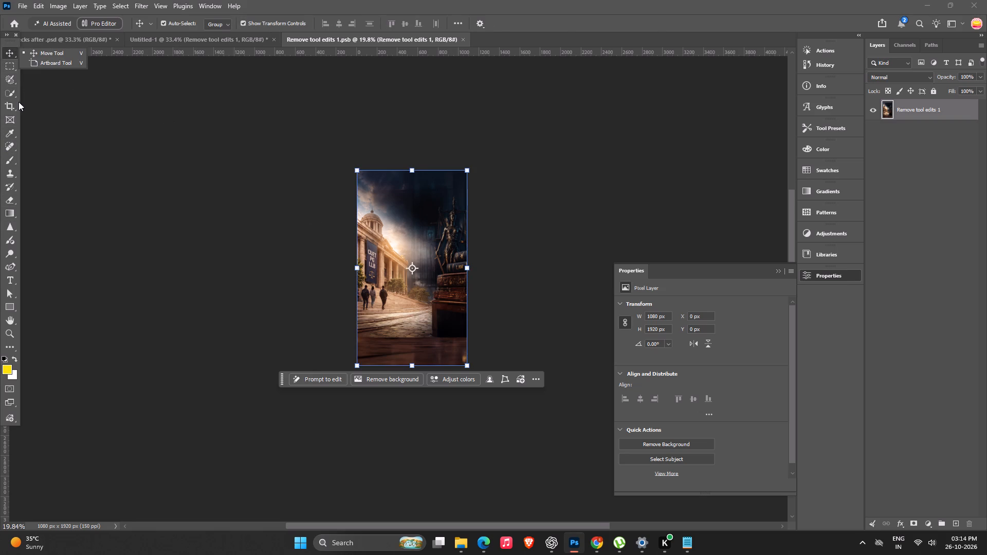
{"action": "left_click", "coordinate": [14, 106]}
{"action": "left_click", "coordinate": [82, 104]}
{"action": "scroll", "coordinate": [464, 298], "scroll_direction": "up", "scroll_amount": 3, "text": "alt"}
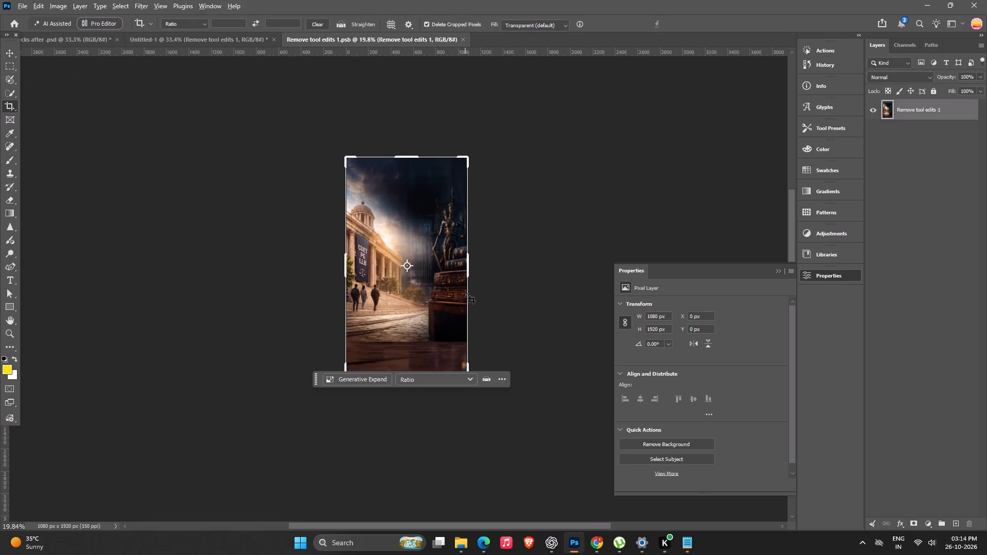
{"action": "scroll", "coordinate": [469, 257], "scroll_direction": "up", "scroll_amount": 4, "text": "alt"}
{"action": "left_click_drag", "start_coordinate": [478, 257], "coordinate": [491, 258]}
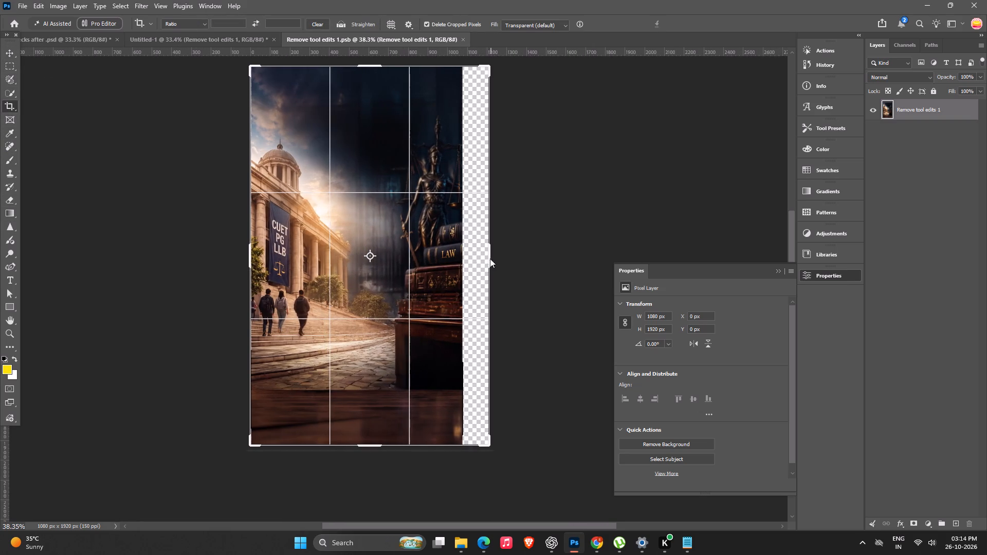
{"action": "left_click_drag", "start_coordinate": [250, 260], "coordinate": [240, 261]}
{"action": "left_click_drag", "start_coordinate": [242, 253], "coordinate": [249, 253]}
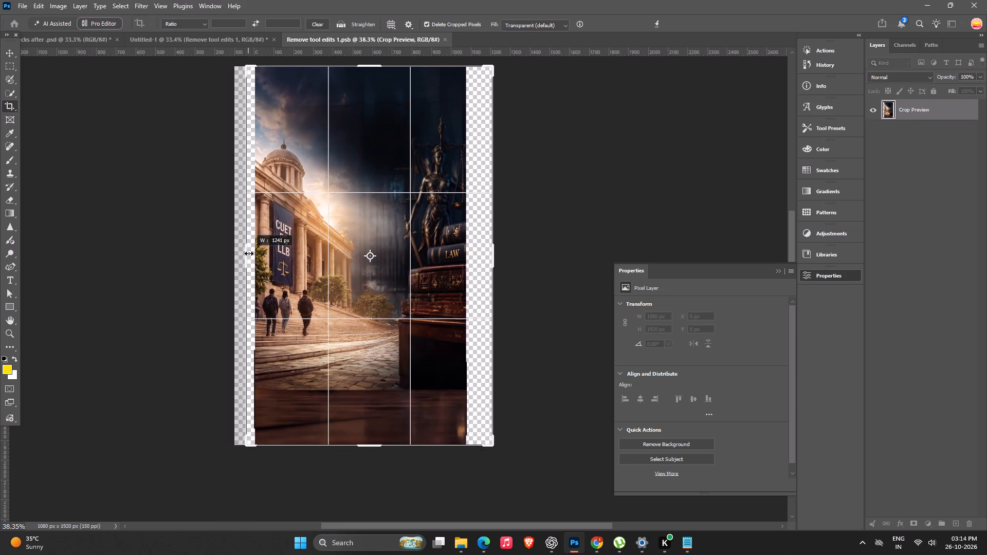
{"action": "left_click_drag", "start_coordinate": [249, 253], "coordinate": [255, 253]}
{"action": "left_click_drag", "start_coordinate": [491, 262], "coordinate": [475, 258]}
{"action": "key", "text": "Return"}
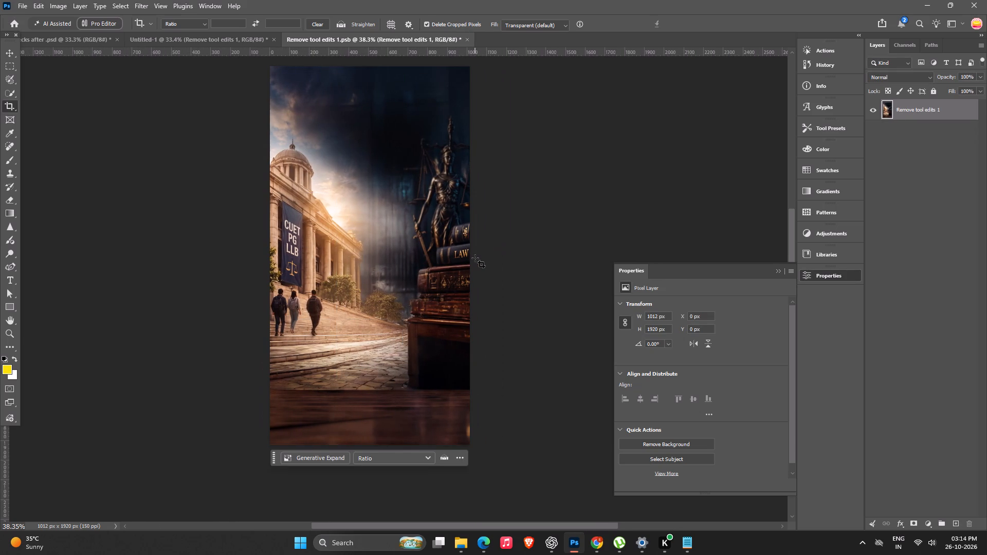
Extend the background canvas on all four sides to 1403 px by 2993 px, filling the new area with Generative Expand.
{"action": "left_click", "coordinate": [5, 105]}
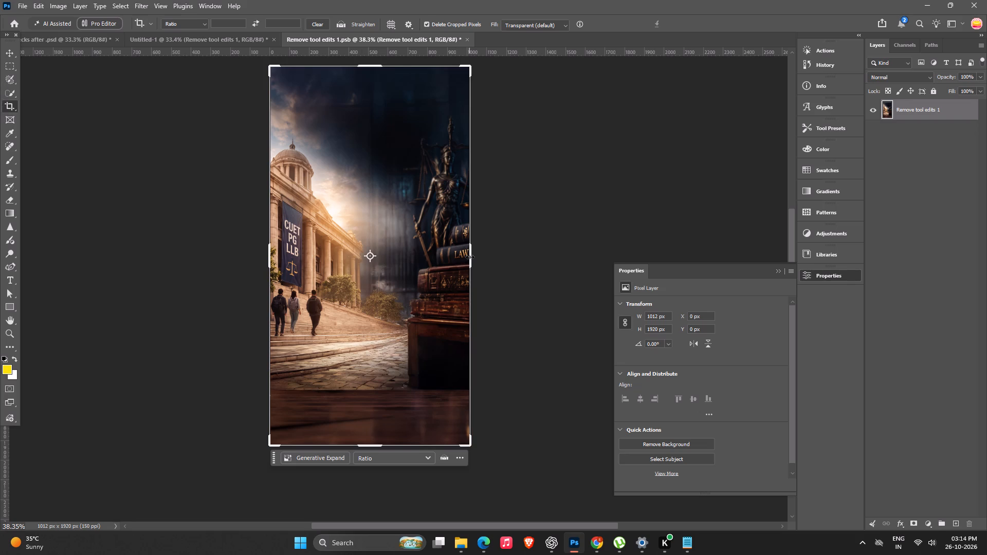
{"action": "left_click_drag", "start_coordinate": [471, 256], "coordinate": [488, 256]}
{"action": "left_click_drag", "start_coordinate": [248, 253], "coordinate": [235, 253]}
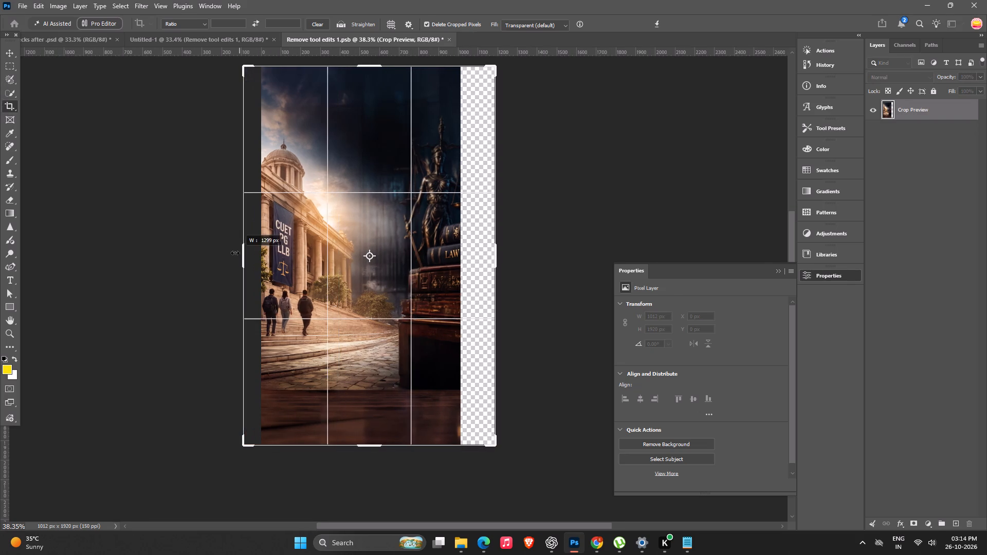
{"action": "left_click_drag", "start_coordinate": [235, 253], "coordinate": [227, 249]}
{"action": "scroll", "coordinate": [316, 301], "scroll_direction": "down", "scroll_amount": 6, "text": "alt"}
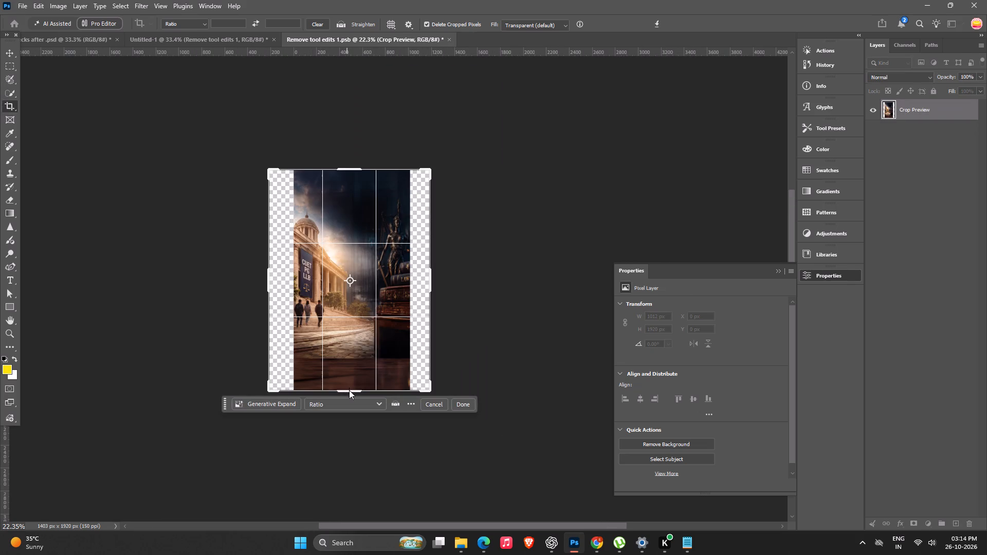
{"action": "left_click", "coordinate": [348, 386]}
{"action": "left_click_drag", "start_coordinate": [355, 392], "coordinate": [352, 416]}
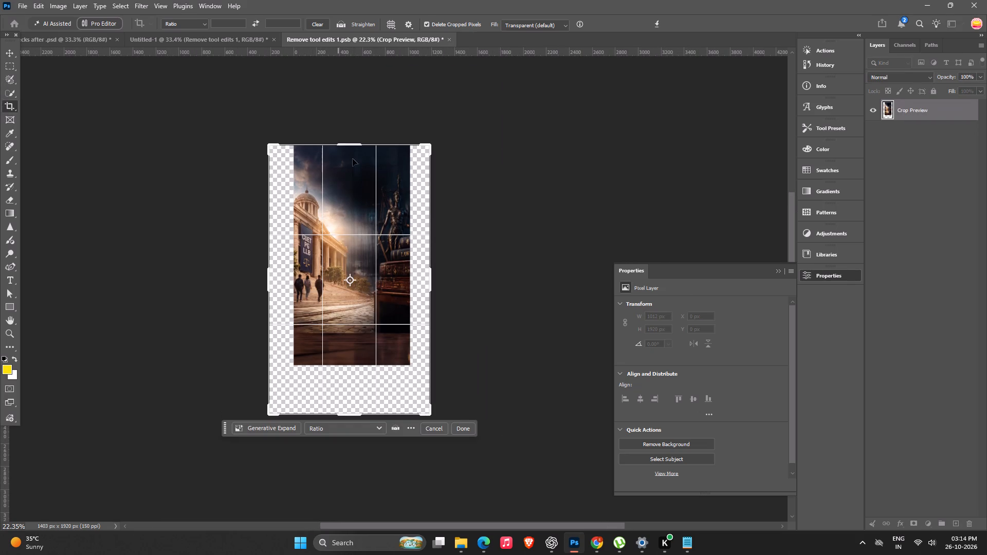
{"action": "left_click_drag", "start_coordinate": [356, 144], "coordinate": [361, 107]}
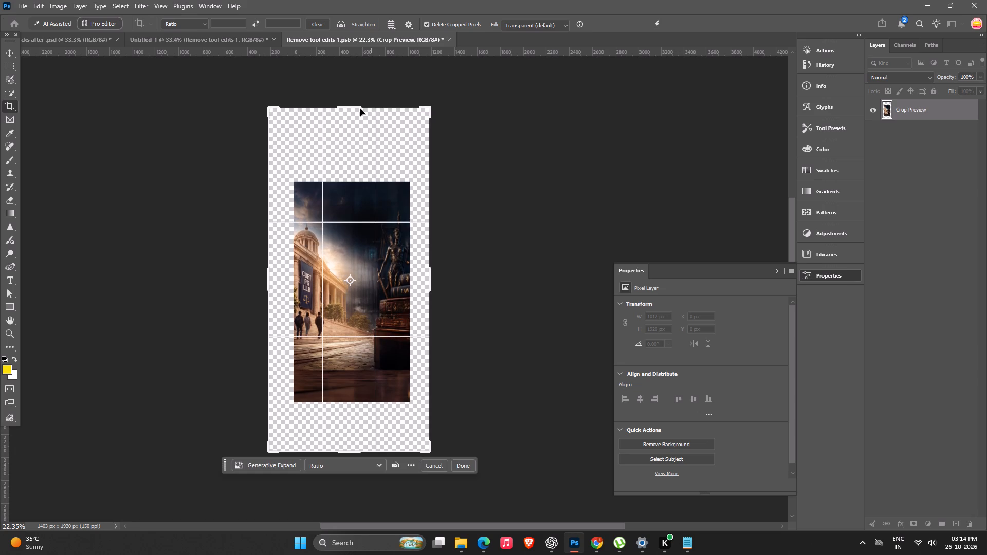
{"action": "left_click", "coordinate": [532, 28]}
{"action": "left_click", "coordinate": [531, 42]}
{"action": "key", "text": "Return"}
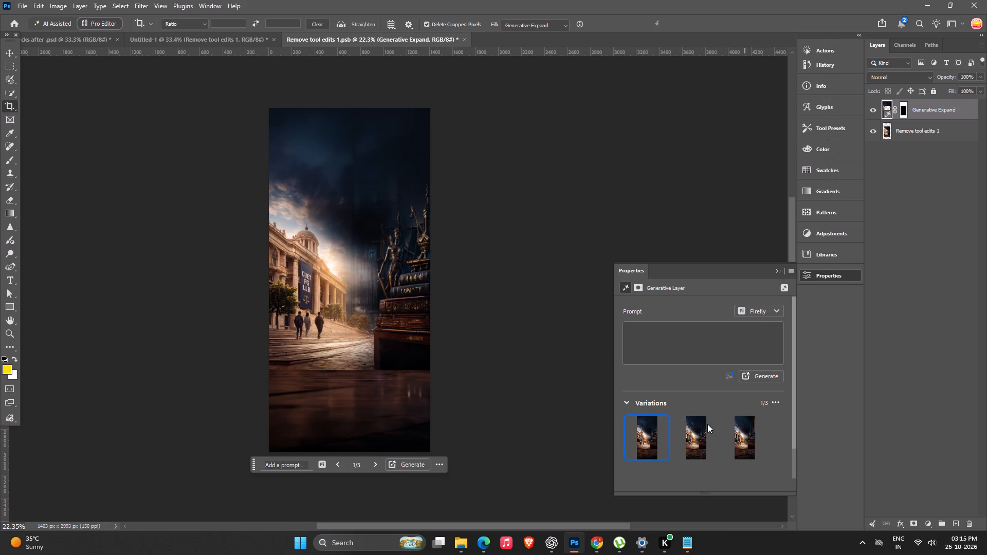
Choose the second Generative Expand variation for the extended background.
{"action": "left_click", "coordinate": [690, 432]}
Convert the Generative Expand and Remove tool edits 1 layers into one smart object and save the contents file.
{"action": "left_click", "coordinate": [924, 131], "text": "shift"}
{"action": "right_click", "coordinate": [924, 131], "text": "shift"}
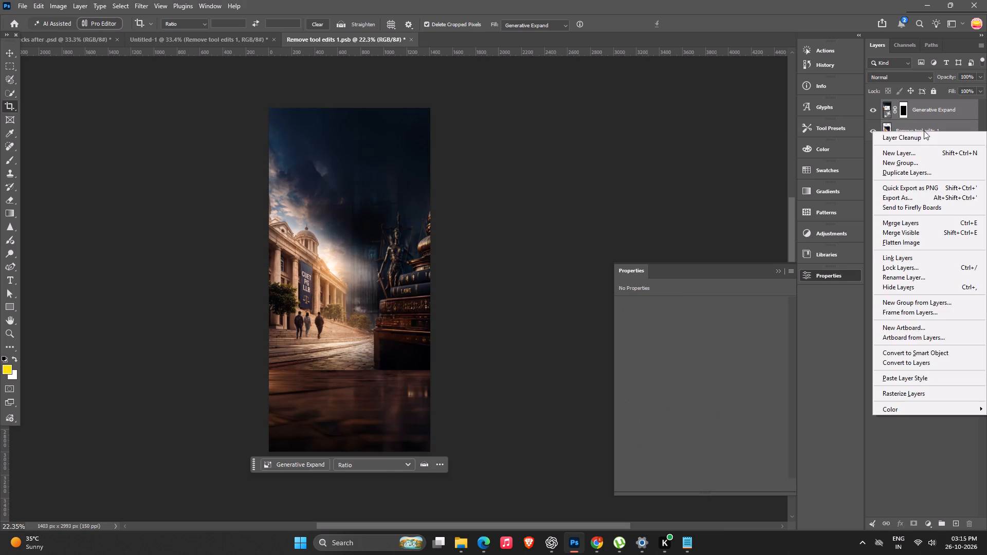
{"action": "left_click", "coordinate": [929, 349]}
{"action": "key", "text": "ctrl+s"}
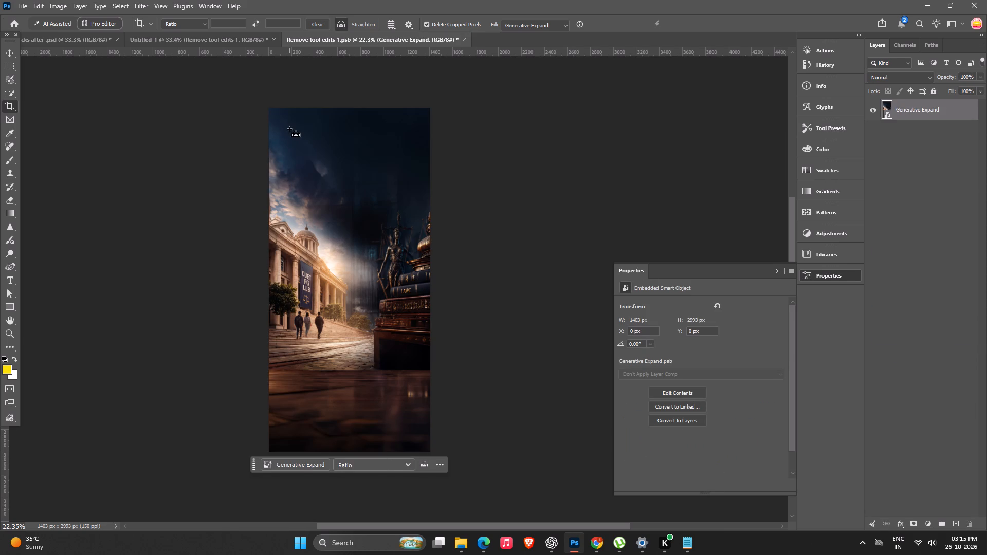
In the Untitled-1 reel cover, move the woman cutout down to about X 10 px, Y 809 px.
{"action": "left_click", "coordinate": [236, 37]}
{"action": "key", "text": "space"}
{"action": "left_click_drag", "start_coordinate": [366, 291], "coordinate": [369, 298]}
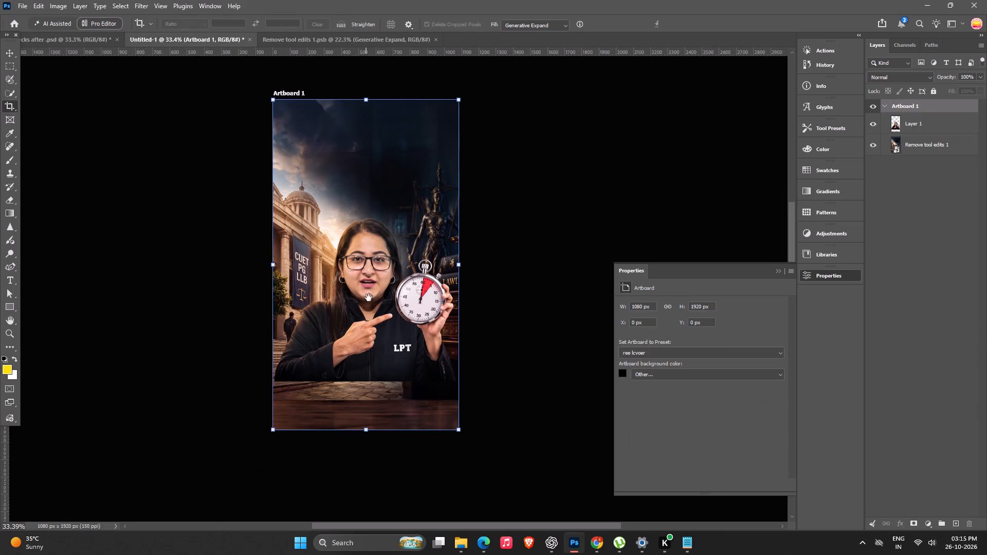
{"action": "left_click_drag", "start_coordinate": [369, 298], "coordinate": [371, 308]}
{"action": "key", "text": "v"}
{"action": "left_click_drag", "start_coordinate": [365, 350], "coordinate": [368, 372]}
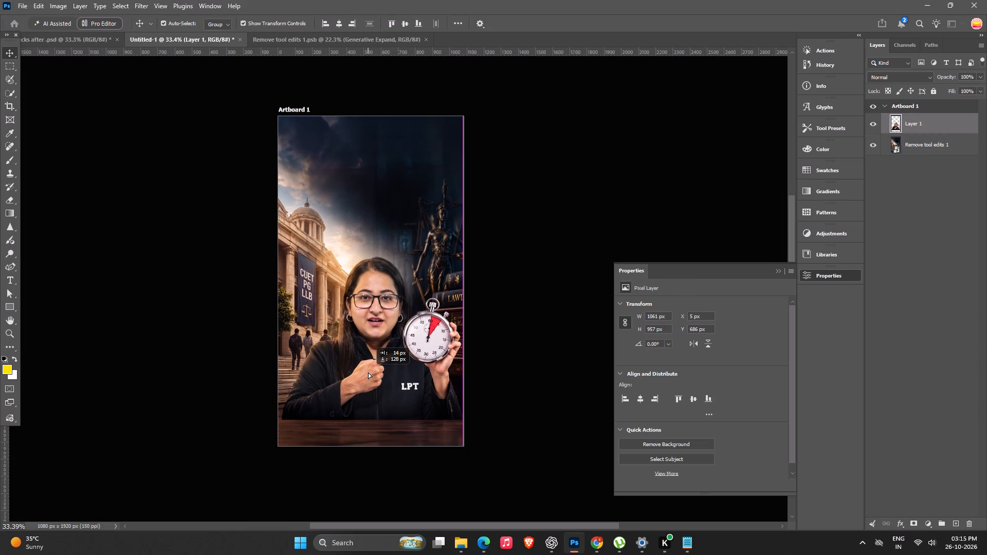
{"action": "left_click_drag", "start_coordinate": [368, 372], "coordinate": [365, 371]}
{"action": "left_click", "coordinate": [551, 277]}
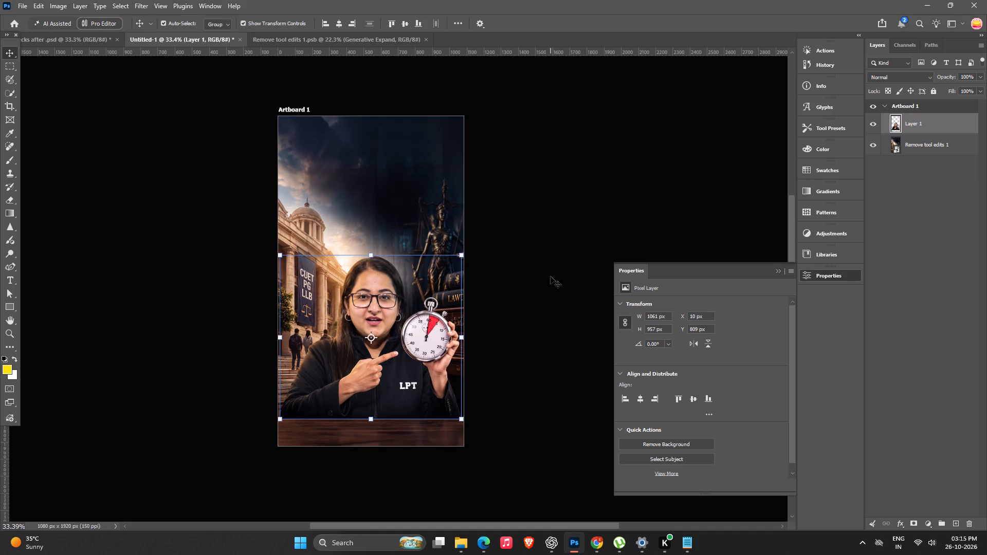
Enlarge the woman cutout to about 1135 px by 1024 px and place it at about X -27 px, Y 771 px.
{"action": "key", "text": "space"}
{"action": "key", "text": "space"}
{"action": "key", "text": "space"}
{"action": "key", "text": "space"}
{"action": "key", "text": "space"}
{"action": "key", "text": "space"}
{"action": "key", "text": "space"}
{"action": "key", "text": "space"}
{"action": "left_click_drag", "start_coordinate": [380, 409], "coordinate": [350, 397]}
{"action": "scroll", "coordinate": [353, 396], "scroll_direction": "up", "scroll_amount": 3, "text": "alt"}
{"action": "key", "text": "space"}
{"action": "key", "text": "space"}
{"action": "key", "text": "space"}
{"action": "key", "text": "space"}
{"action": "key", "text": "space"}
{"action": "key", "text": "space"}
{"action": "left_click_drag", "start_coordinate": [358, 377], "coordinate": [360, 401]}
{"action": "left_click", "coordinate": [362, 396]}
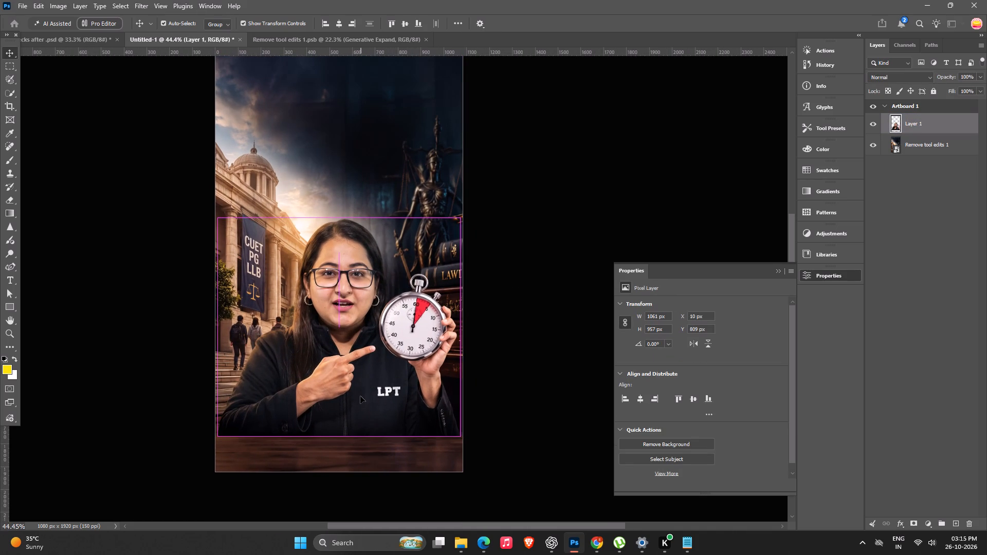
{"action": "left_click_drag", "start_coordinate": [460, 214], "coordinate": [474, 213], "text": "alt"}
{"action": "left_click_drag", "start_coordinate": [447, 262], "coordinate": [447, 269]}
{"action": "key", "text": "Return"}
{"action": "left_click", "coordinate": [622, 196]}
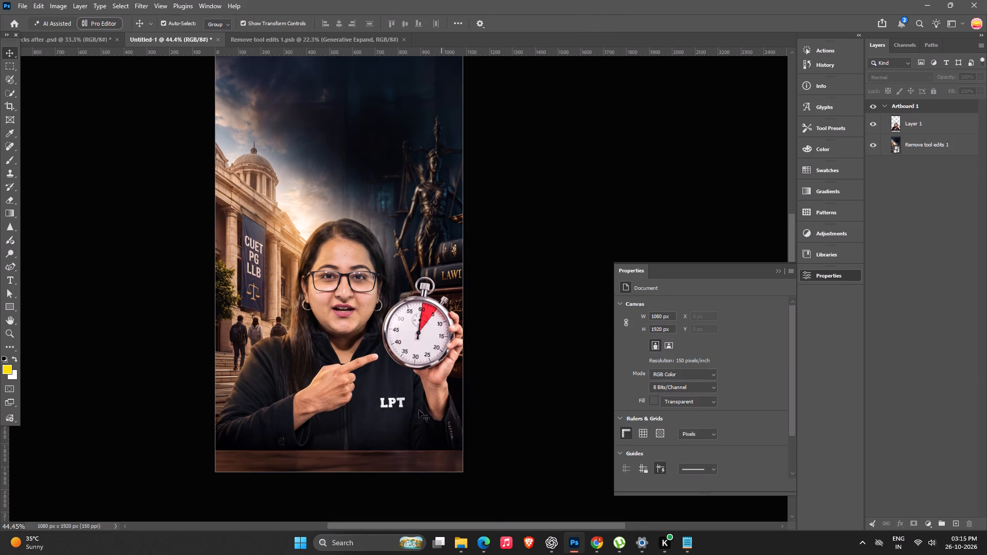
{"action": "left_click_drag", "start_coordinate": [413, 410], "coordinate": [413, 402]}
{"action": "scroll", "coordinate": [549, 289], "scroll_direction": "down", "scroll_amount": 6, "text": "alt"}
{"action": "left_click", "coordinate": [550, 226]}
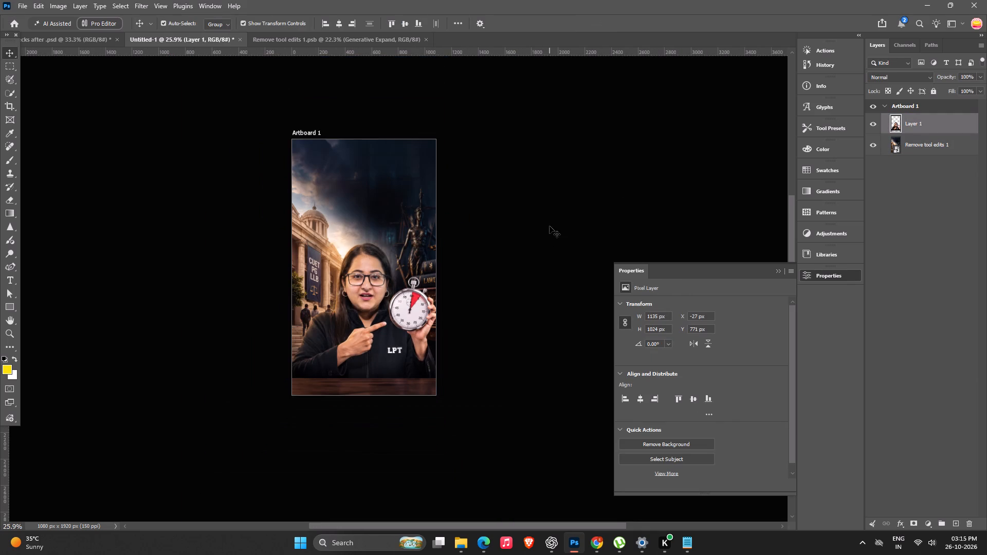
Scale the background smart object down to about 1383 px by 2949 px around its centre.
{"action": "left_click", "coordinate": [341, 202]}
{"action": "left_click", "coordinate": [459, 69], "text": "alt"}
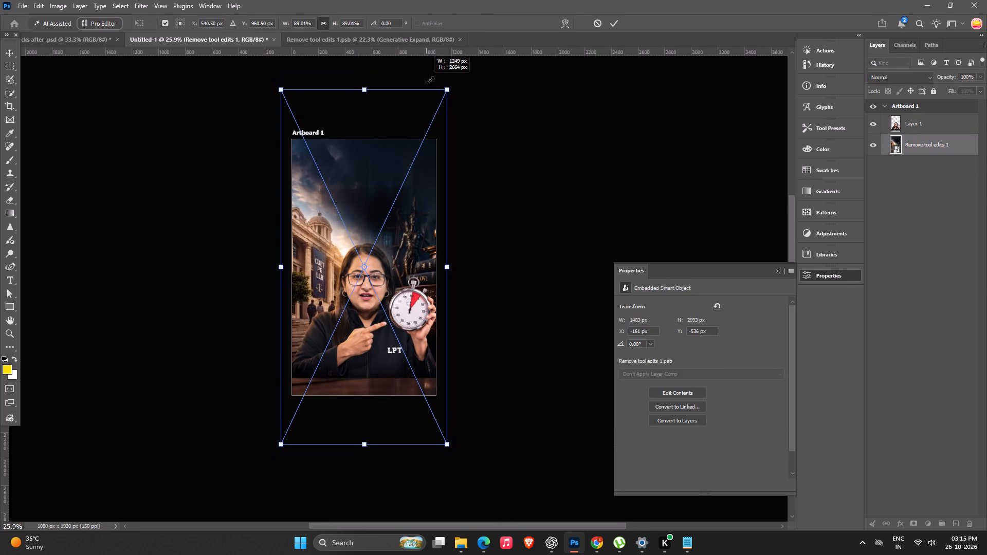
{"action": "key", "text": "Return"}
{"action": "left_click_drag", "start_coordinate": [701, 103], "coordinate": [701, 103]}
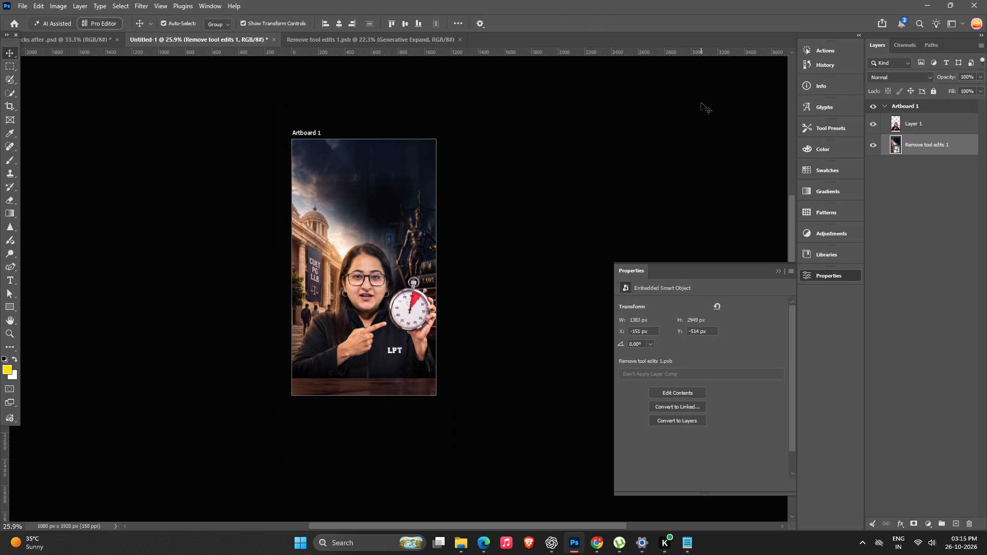
{"action": "left_click_drag", "start_coordinate": [701, 103], "coordinate": [668, 120]}
Move the background straight down to about Y -466 px behind the woman.
{"action": "scroll", "coordinate": [459, 361], "scroll_direction": "up", "scroll_amount": 5, "text": "alt"}
{"action": "left_click_drag", "start_coordinate": [359, 153], "coordinate": [360, 166]}
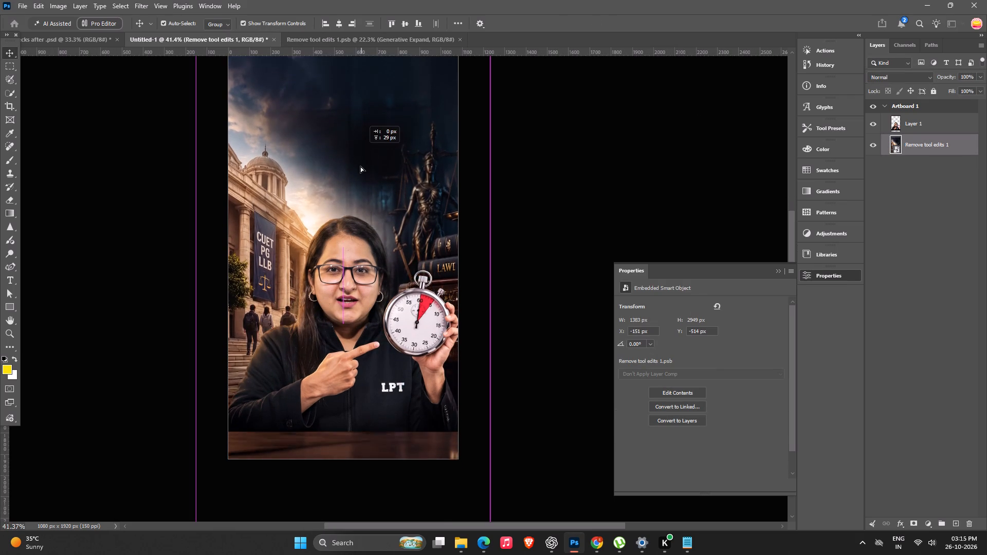
{"action": "left_click_drag", "start_coordinate": [360, 166], "coordinate": [362, 162]}
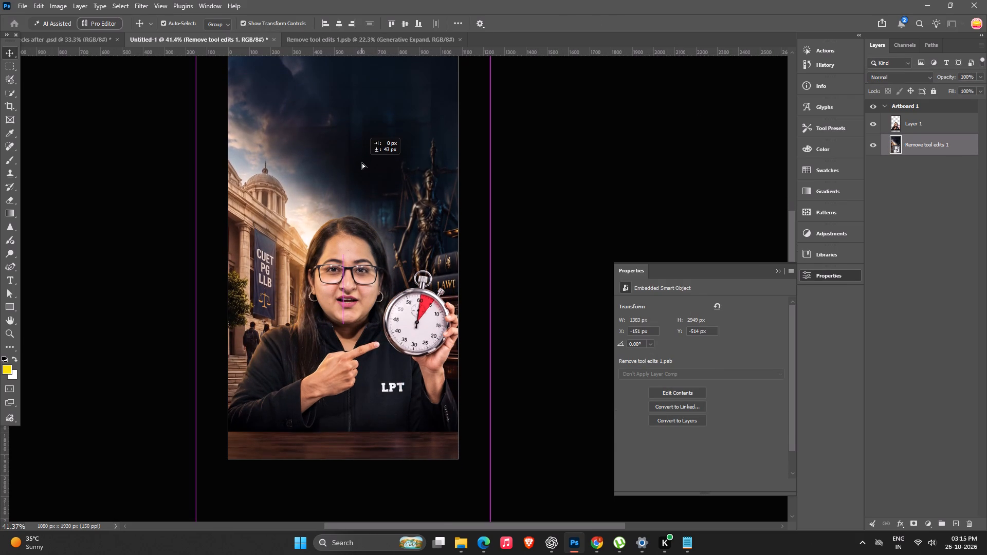
{"action": "left_click_drag", "start_coordinate": [362, 162], "coordinate": [361, 163]}
{"action": "key", "text": "Return"}
{"action": "left_click", "coordinate": [617, 205]}
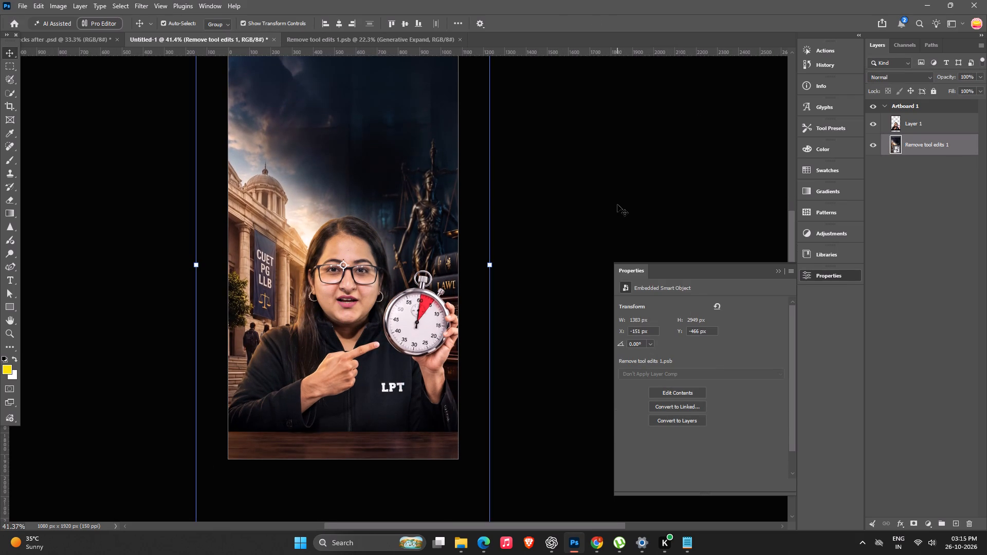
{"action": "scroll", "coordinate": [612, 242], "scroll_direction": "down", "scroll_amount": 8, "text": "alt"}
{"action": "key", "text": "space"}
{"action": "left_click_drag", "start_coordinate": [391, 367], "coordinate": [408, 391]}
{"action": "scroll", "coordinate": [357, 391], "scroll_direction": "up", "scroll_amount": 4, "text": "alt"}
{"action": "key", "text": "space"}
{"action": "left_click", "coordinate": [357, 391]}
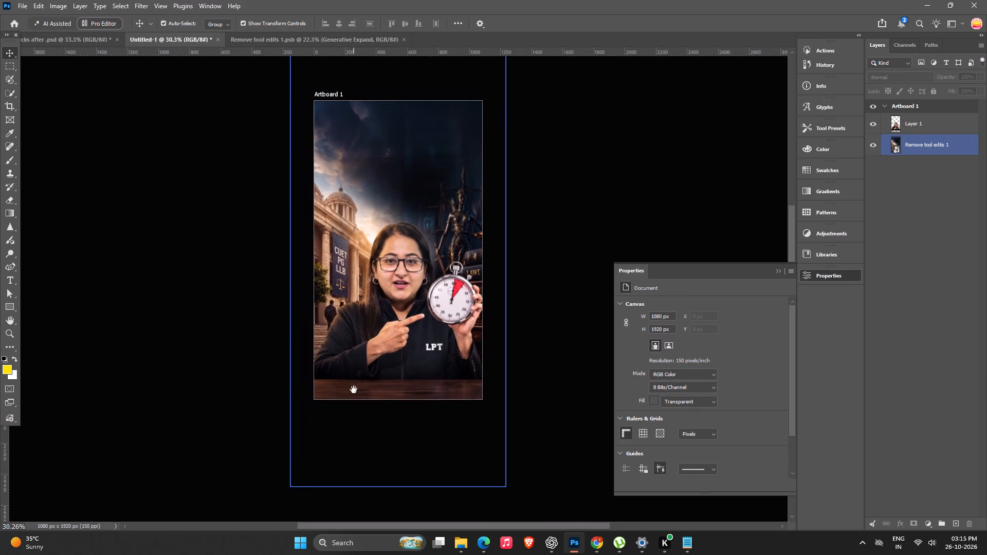
Switch to Chrome and search Pinterest for "paper texture".
{"action": "left_click", "coordinate": [597, 535]}
{"action": "left_click", "coordinate": [74, 4]}
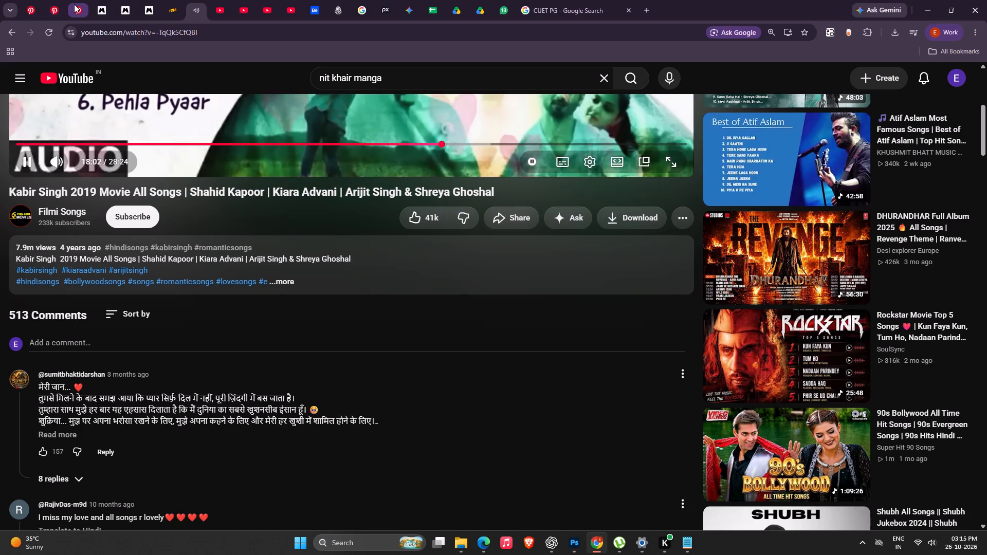
{"action": "left_click", "coordinate": [44, 0]}
{"action": "left_click", "coordinate": [32, 0]}
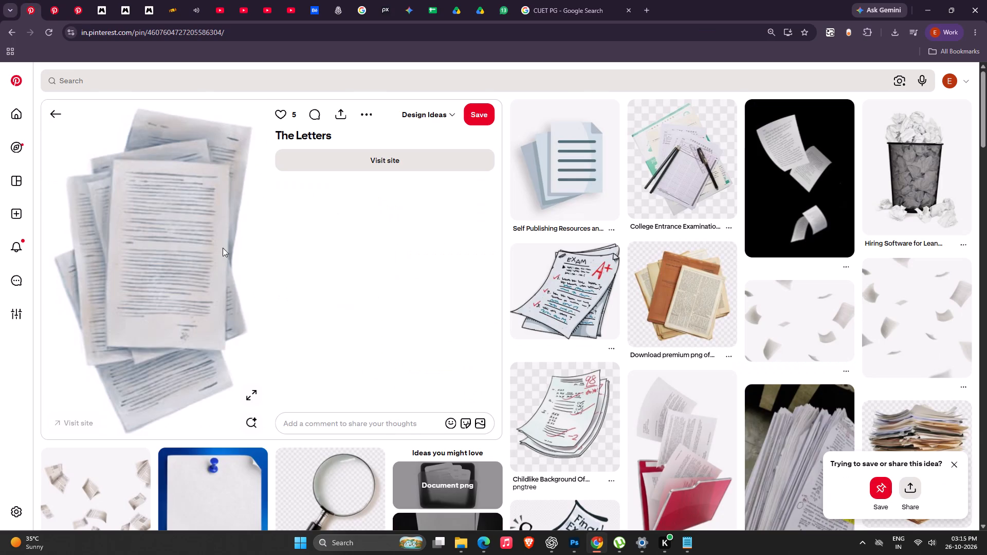
{"action": "left_click", "coordinate": [84, 87]}
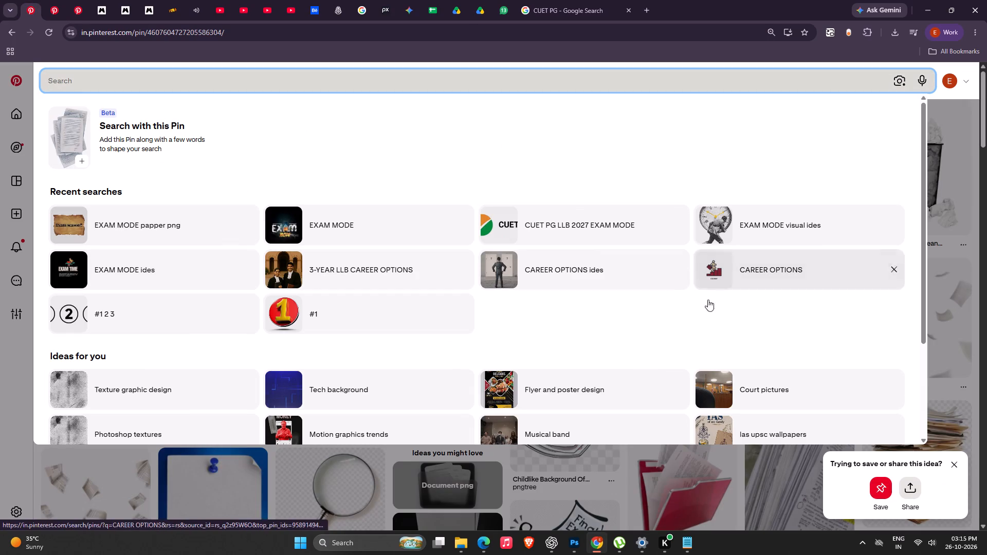
{"action": "scroll", "coordinate": [226, 363], "scroll_direction": "down", "scroll_amount": 6}
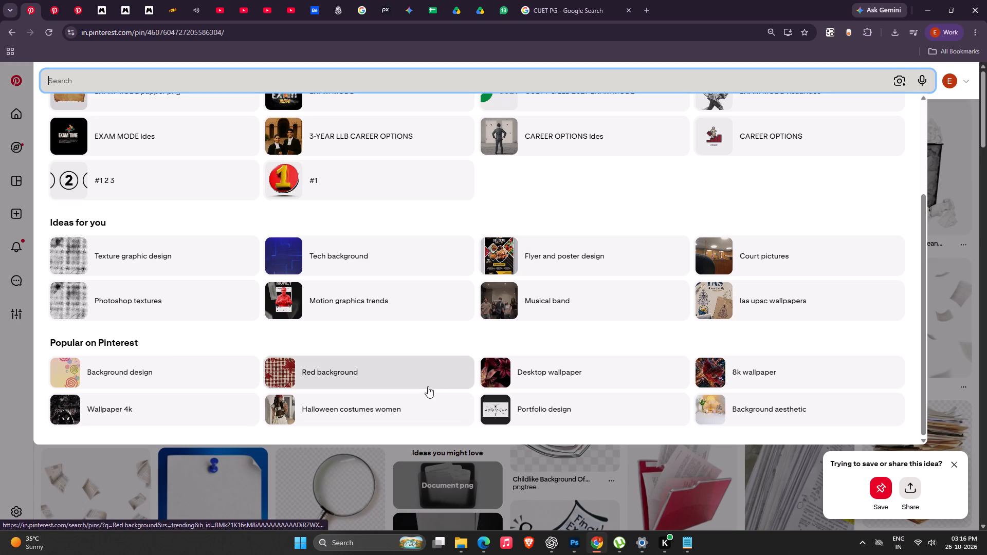
{"action": "scroll", "coordinate": [443, 377], "scroll_direction": "up", "scroll_amount": 16}
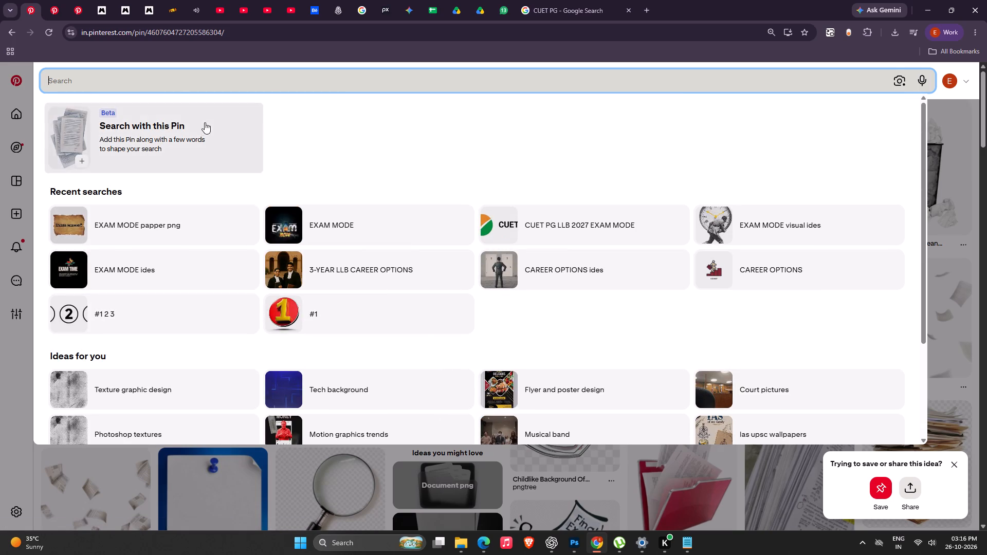
{"action": "left_click", "coordinate": [143, 80]}
{"action": "type", "text": "pap"}
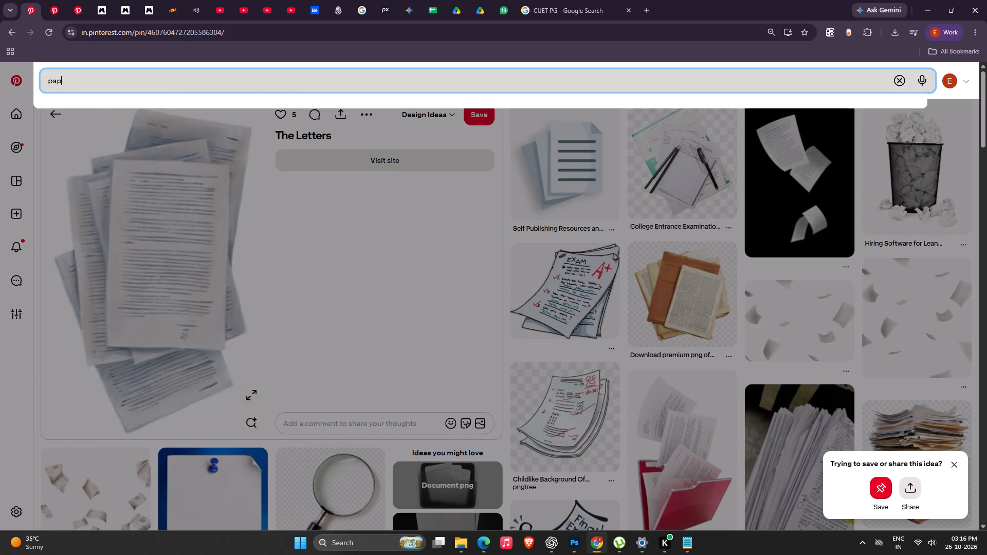
{"action": "key", "text": "Down"}
{"action": "key", "text": "Return"}
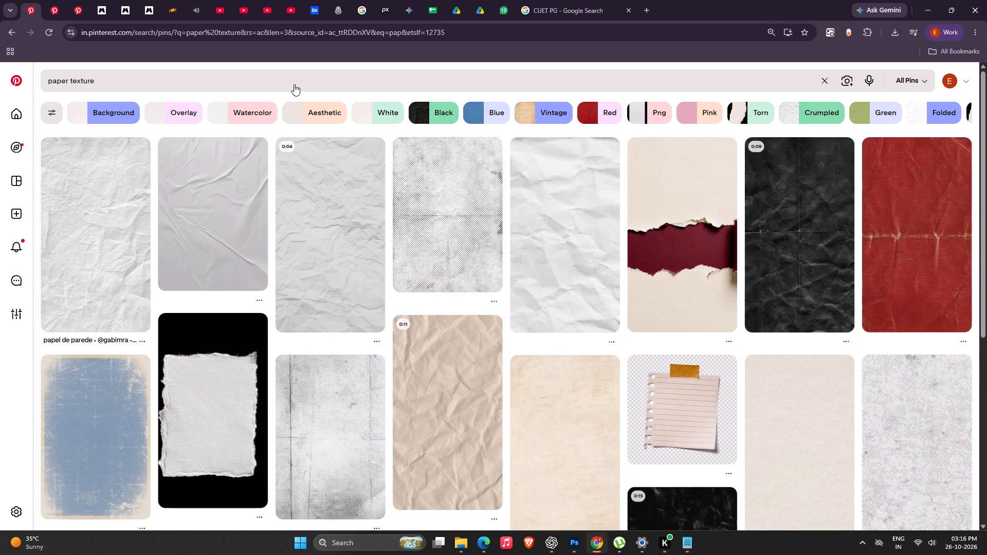
Change the Pinterest search to "paper overlay".
{"action": "left_click", "coordinate": [108, 79]}
{"action": "key", "text": "BackSpace"}
{"action": "key", "text": "BackSpace"}
{"action": "key", "text": "BackSpace"}
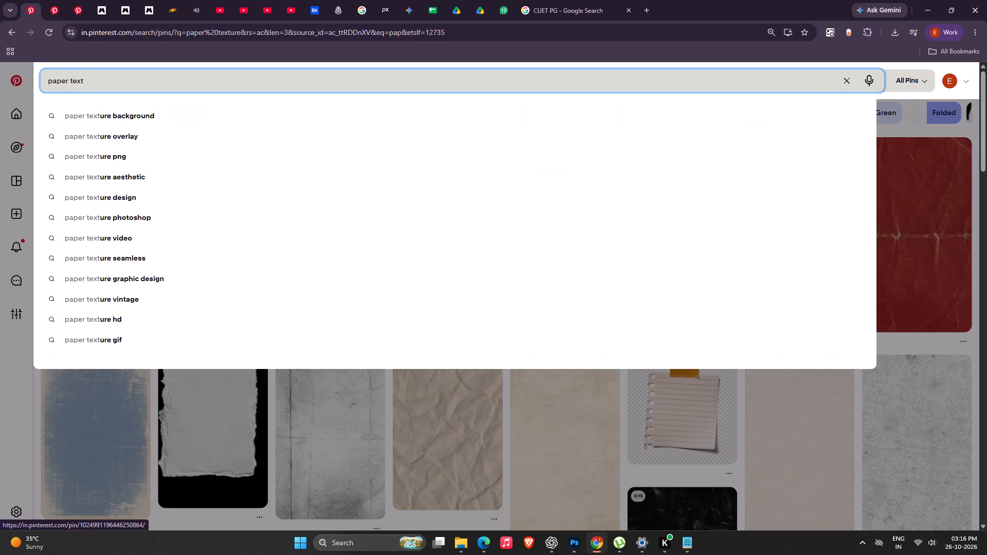
{"action": "key", "text": "BackSpace"}
{"action": "key", "text": "BackSpace"}
{"action": "key", "text": "BackSpace"}
{"action": "key", "text": "BackSpace"}
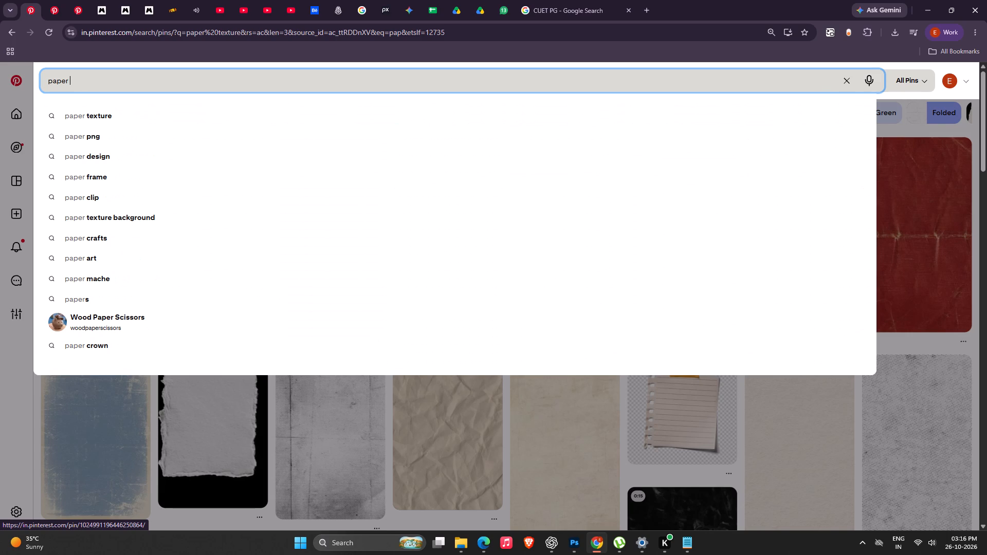
{"action": "type", "text": "ov"}
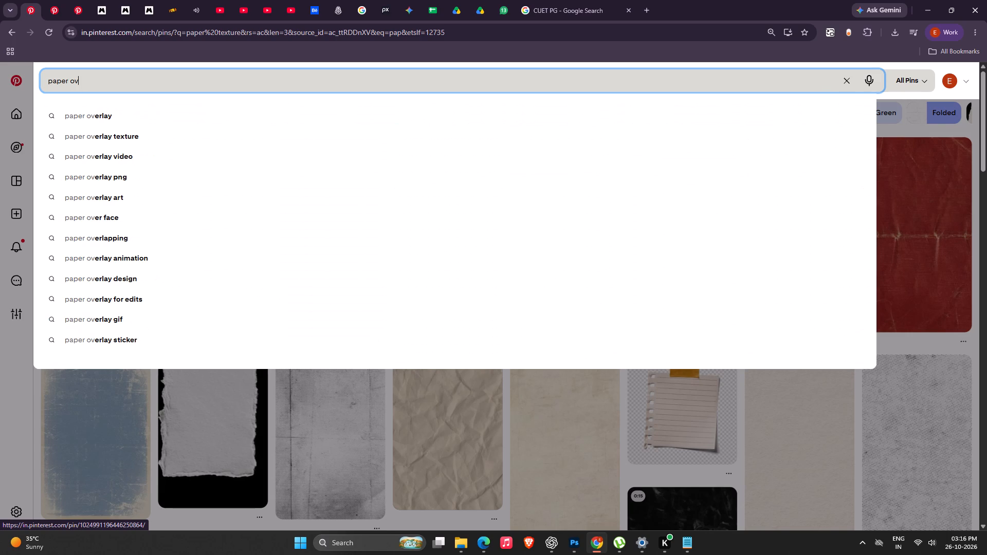
{"action": "key", "text": "Down"}
{"action": "key", "text": "Return"}
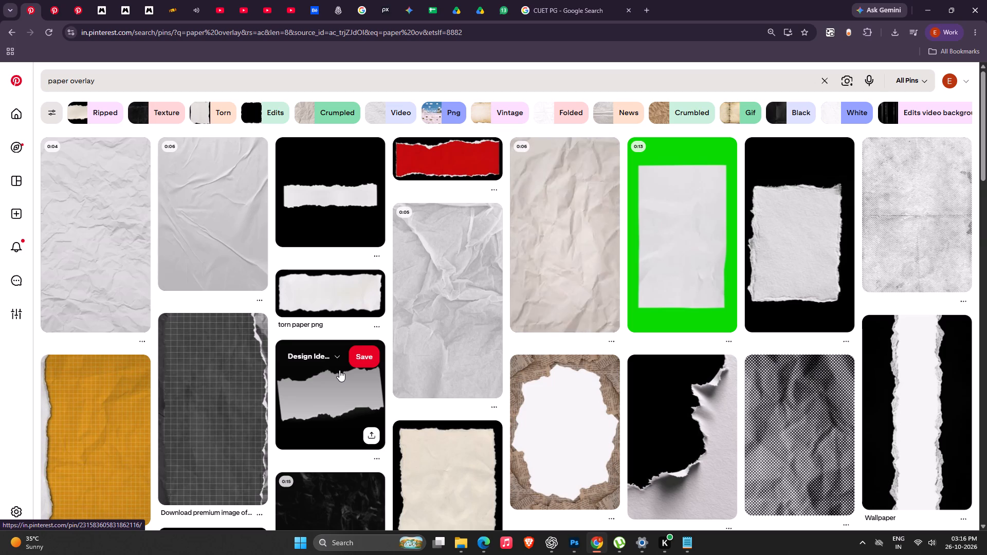
Open a dark paper overlay pin, choose the related black speckled texture, and copy its image.
{"action": "scroll", "coordinate": [826, 310], "scroll_direction": "down", "scroll_amount": 6}
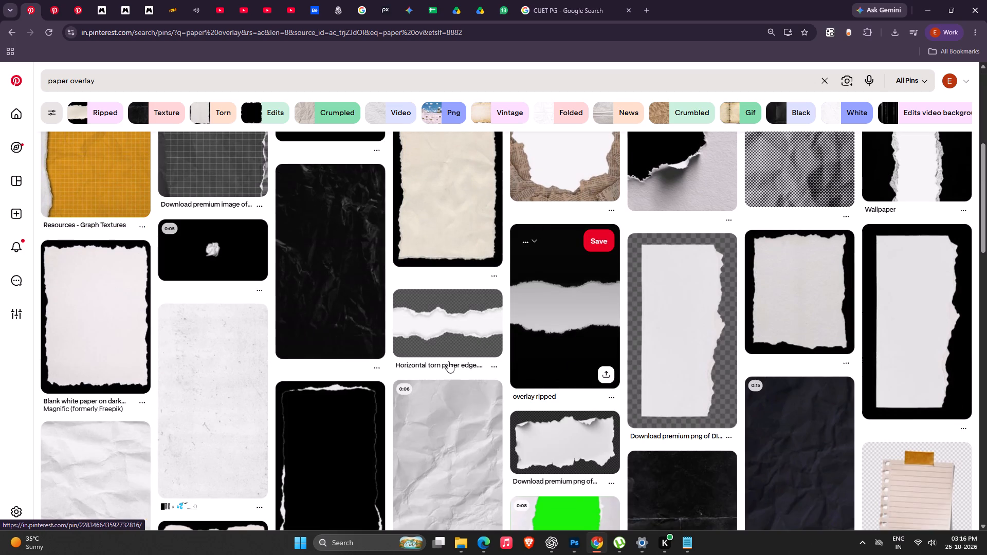
{"action": "scroll", "coordinate": [458, 393], "scroll_direction": "down", "scroll_amount": 5}
{"action": "scroll", "coordinate": [467, 415], "scroll_direction": "up", "scroll_amount": 1}
{"action": "left_click", "coordinate": [690, 364]}
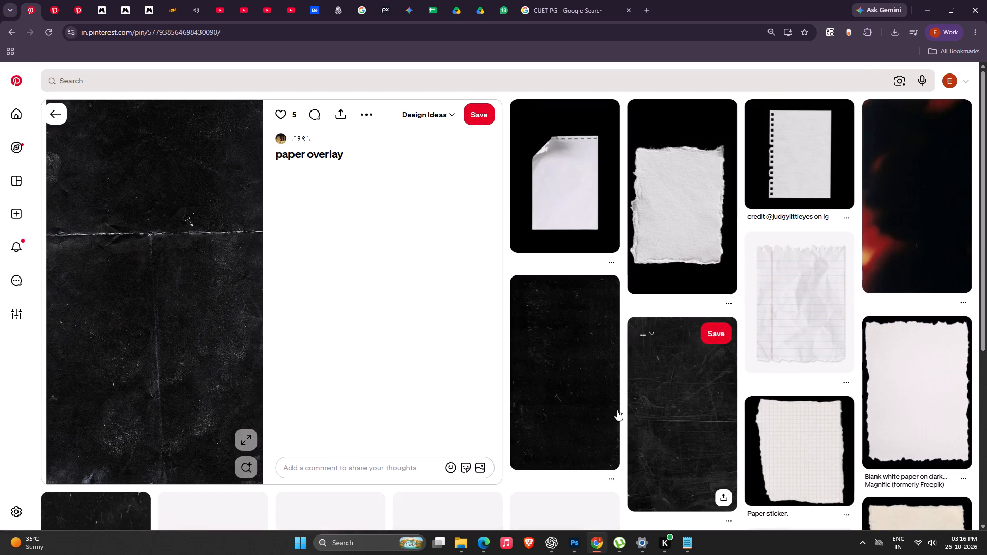
{"action": "left_click", "coordinate": [543, 414]}
{"action": "right_click", "coordinate": [211, 227]}
{"action": "left_click", "coordinate": [249, 267]}
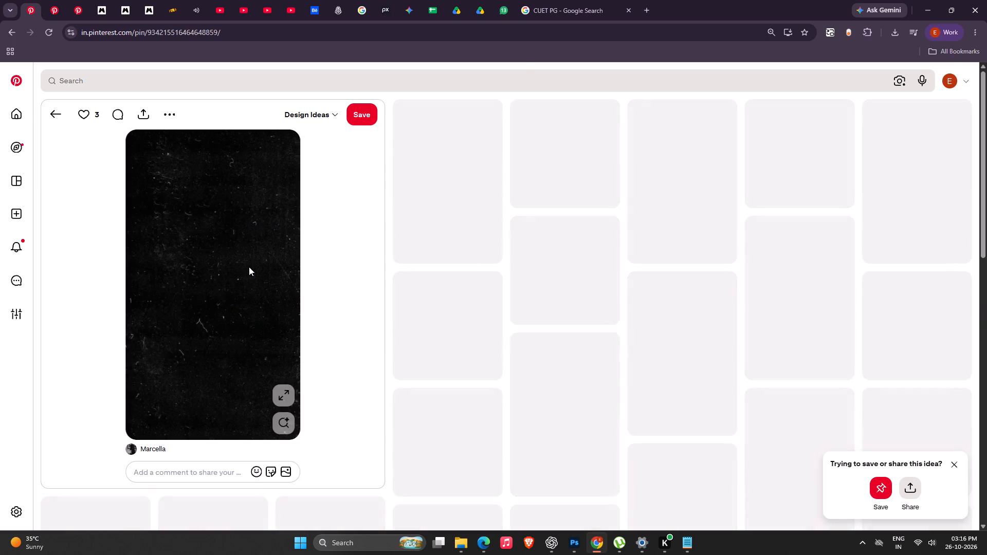
Return to Photoshop, paste the black texture into the artboard and enlarge it to about 1166 px by 2072 px, covering the artboard.
{"action": "key", "text": "alt+Tab"}
{"action": "left_click", "coordinate": [393, 277]}
{"action": "key", "text": "ctrl+v"}
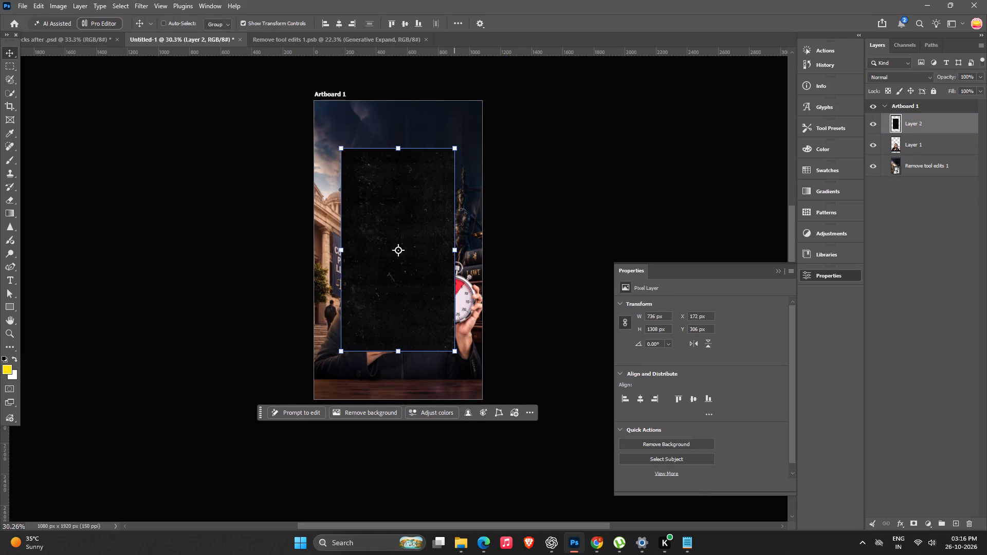
{"action": "left_click_drag", "start_coordinate": [455, 150], "coordinate": [534, 116], "text": "alt"}
{"action": "key", "text": "Return"}
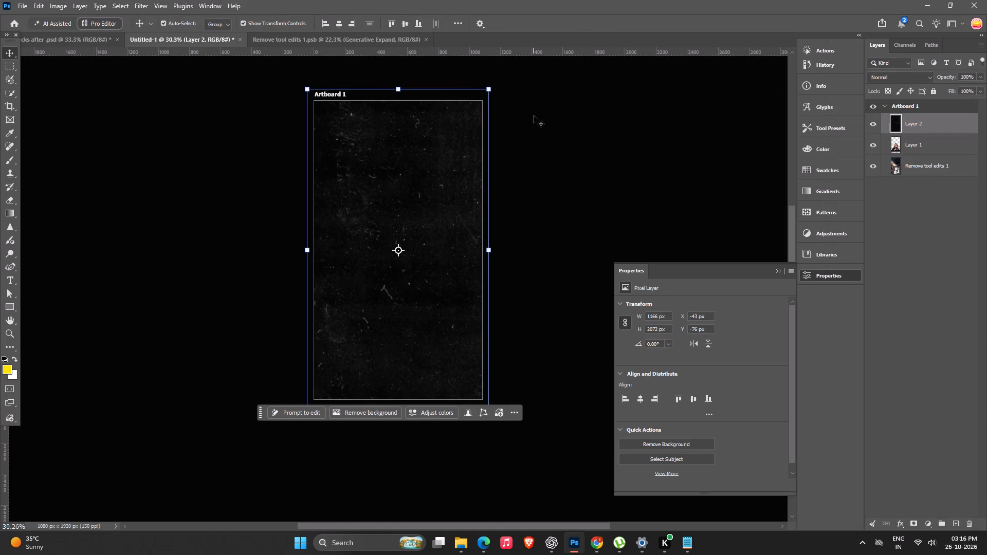
Reorder the black texture layer so it sits between the woman cutout and the background.
{"action": "key", "text": "ctrl+shift+bracketleft"}
{"action": "key", "text": "ctrl+bracketright"}
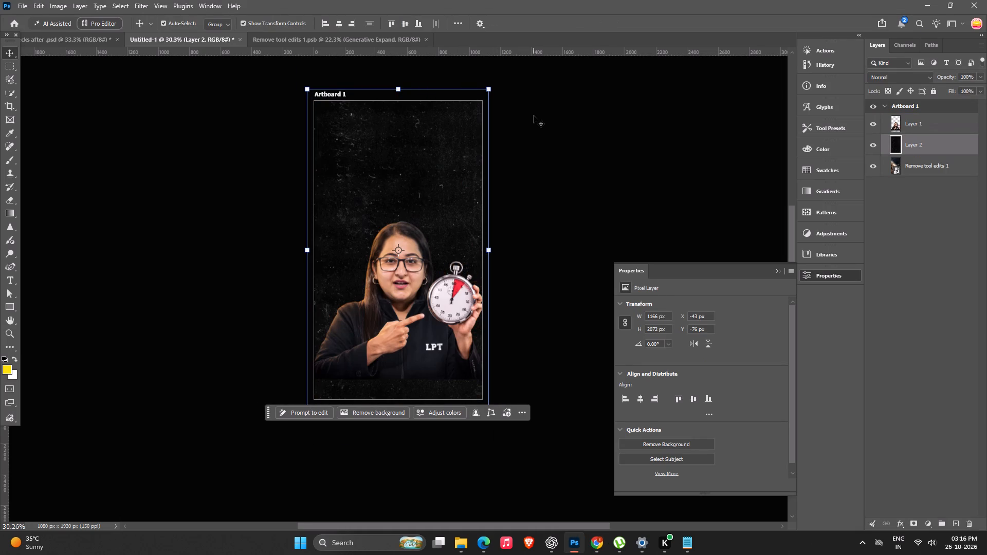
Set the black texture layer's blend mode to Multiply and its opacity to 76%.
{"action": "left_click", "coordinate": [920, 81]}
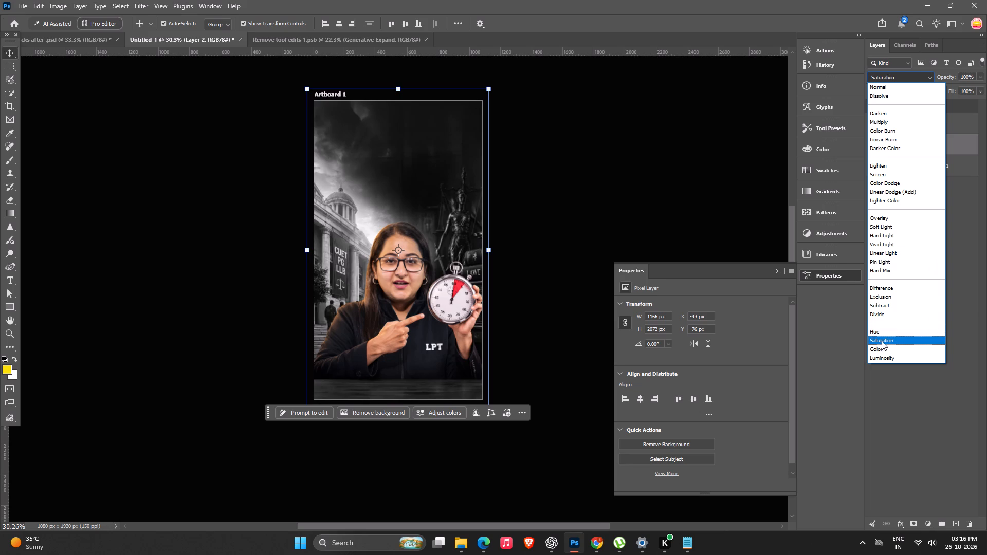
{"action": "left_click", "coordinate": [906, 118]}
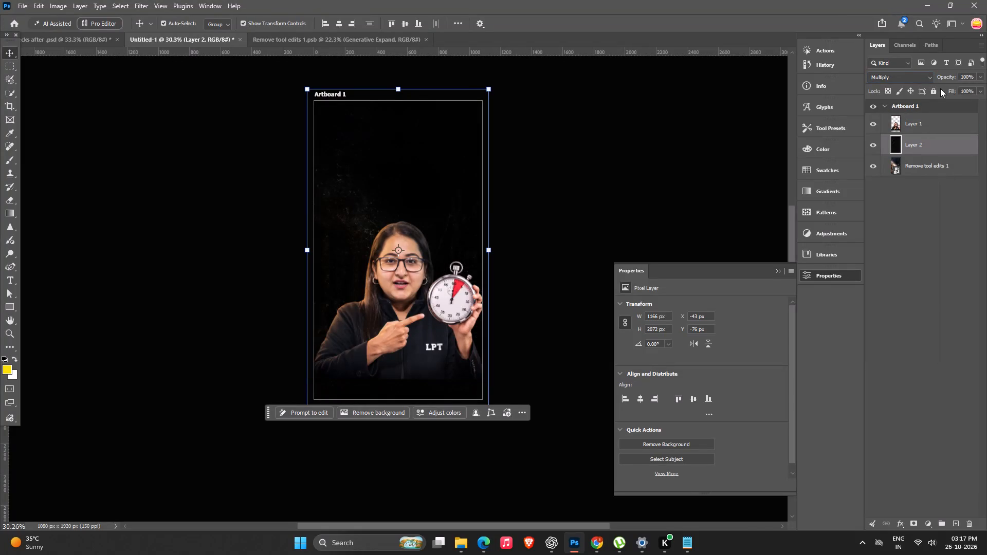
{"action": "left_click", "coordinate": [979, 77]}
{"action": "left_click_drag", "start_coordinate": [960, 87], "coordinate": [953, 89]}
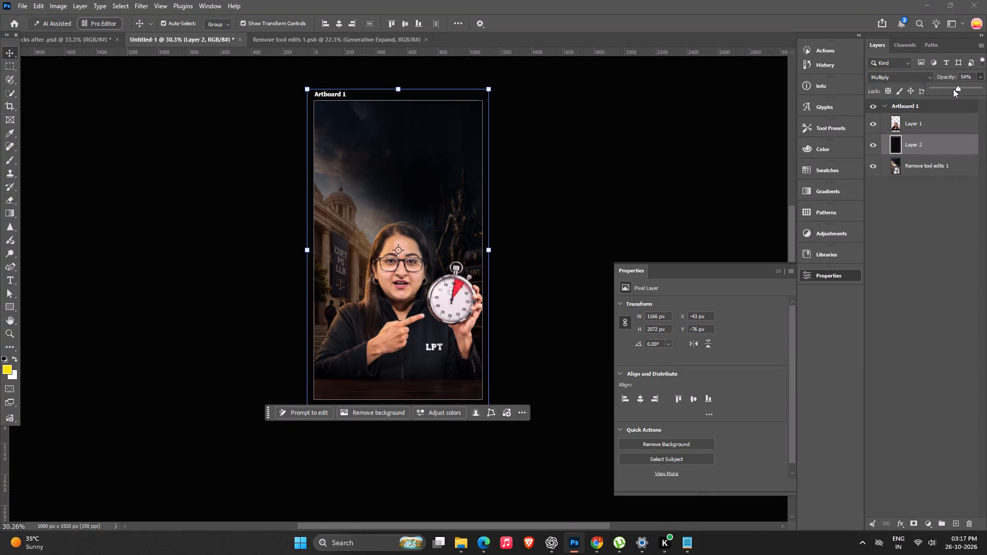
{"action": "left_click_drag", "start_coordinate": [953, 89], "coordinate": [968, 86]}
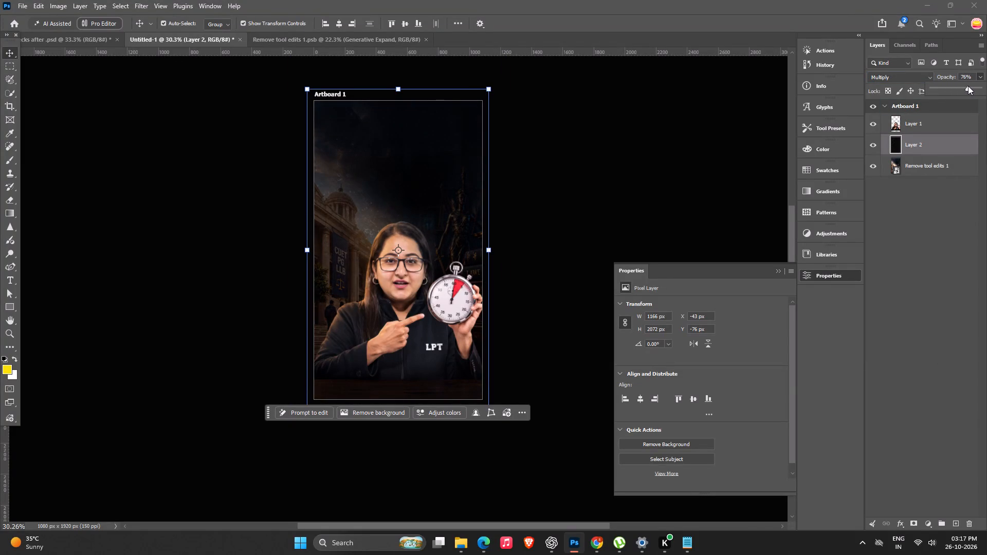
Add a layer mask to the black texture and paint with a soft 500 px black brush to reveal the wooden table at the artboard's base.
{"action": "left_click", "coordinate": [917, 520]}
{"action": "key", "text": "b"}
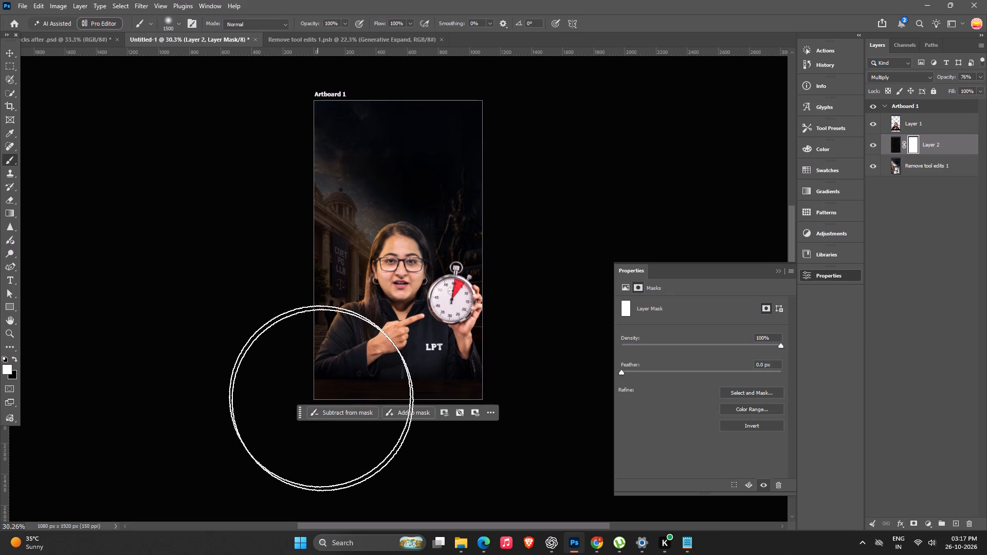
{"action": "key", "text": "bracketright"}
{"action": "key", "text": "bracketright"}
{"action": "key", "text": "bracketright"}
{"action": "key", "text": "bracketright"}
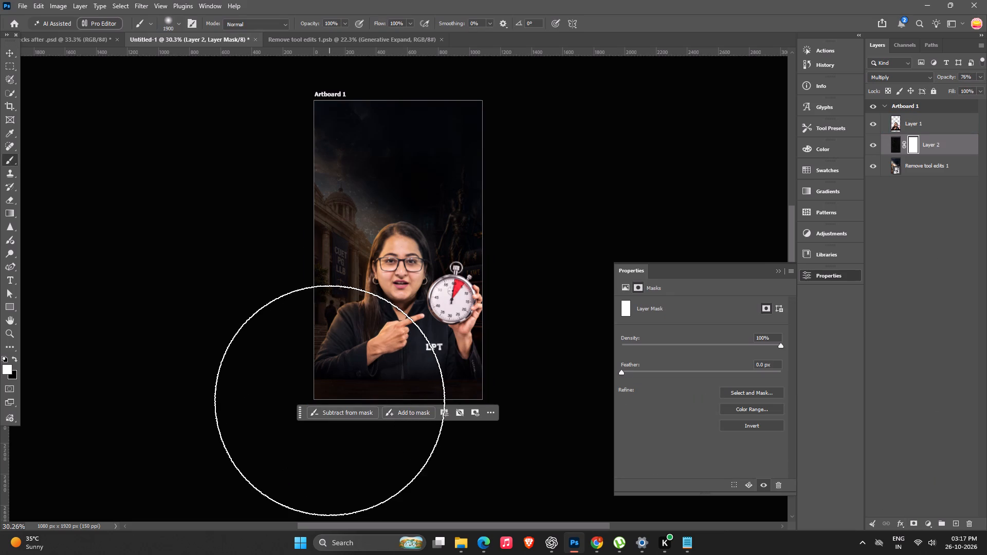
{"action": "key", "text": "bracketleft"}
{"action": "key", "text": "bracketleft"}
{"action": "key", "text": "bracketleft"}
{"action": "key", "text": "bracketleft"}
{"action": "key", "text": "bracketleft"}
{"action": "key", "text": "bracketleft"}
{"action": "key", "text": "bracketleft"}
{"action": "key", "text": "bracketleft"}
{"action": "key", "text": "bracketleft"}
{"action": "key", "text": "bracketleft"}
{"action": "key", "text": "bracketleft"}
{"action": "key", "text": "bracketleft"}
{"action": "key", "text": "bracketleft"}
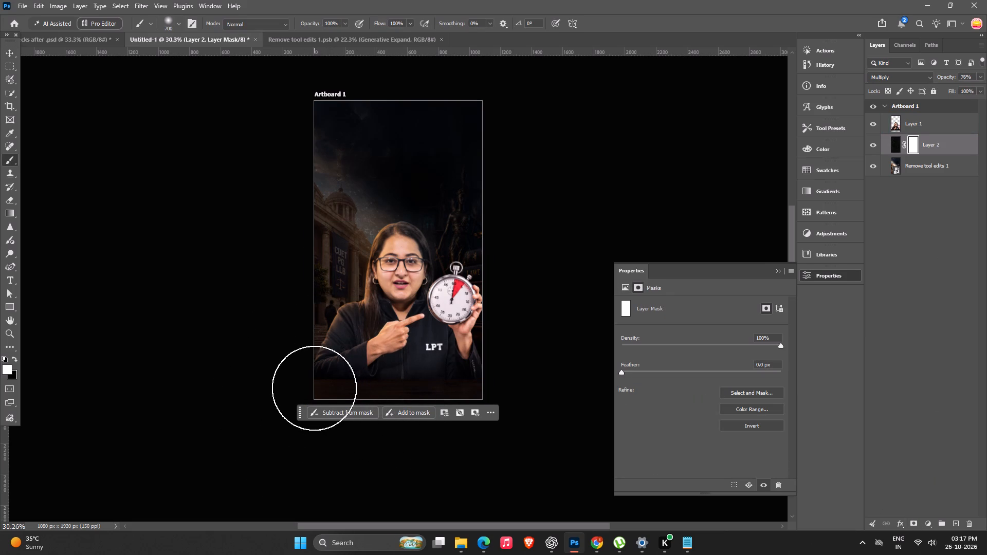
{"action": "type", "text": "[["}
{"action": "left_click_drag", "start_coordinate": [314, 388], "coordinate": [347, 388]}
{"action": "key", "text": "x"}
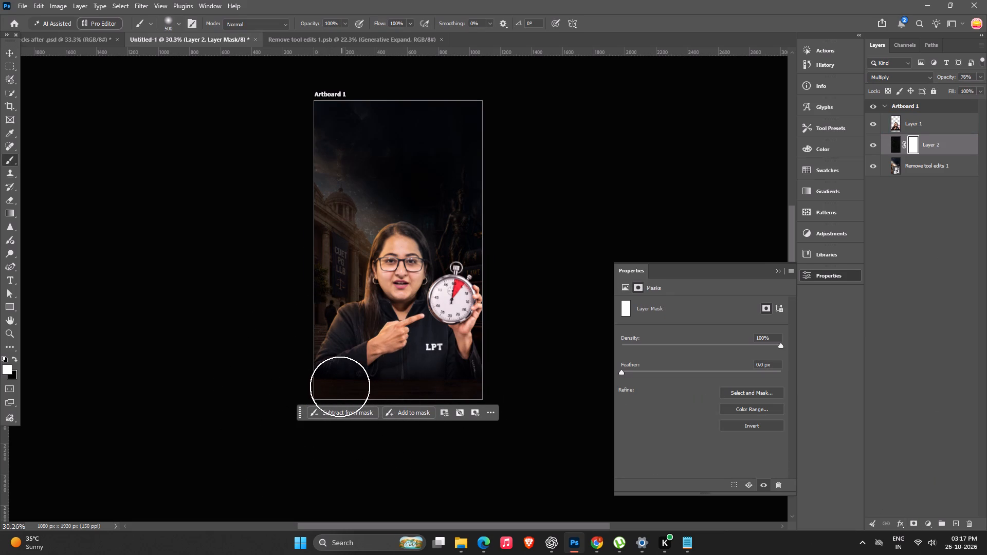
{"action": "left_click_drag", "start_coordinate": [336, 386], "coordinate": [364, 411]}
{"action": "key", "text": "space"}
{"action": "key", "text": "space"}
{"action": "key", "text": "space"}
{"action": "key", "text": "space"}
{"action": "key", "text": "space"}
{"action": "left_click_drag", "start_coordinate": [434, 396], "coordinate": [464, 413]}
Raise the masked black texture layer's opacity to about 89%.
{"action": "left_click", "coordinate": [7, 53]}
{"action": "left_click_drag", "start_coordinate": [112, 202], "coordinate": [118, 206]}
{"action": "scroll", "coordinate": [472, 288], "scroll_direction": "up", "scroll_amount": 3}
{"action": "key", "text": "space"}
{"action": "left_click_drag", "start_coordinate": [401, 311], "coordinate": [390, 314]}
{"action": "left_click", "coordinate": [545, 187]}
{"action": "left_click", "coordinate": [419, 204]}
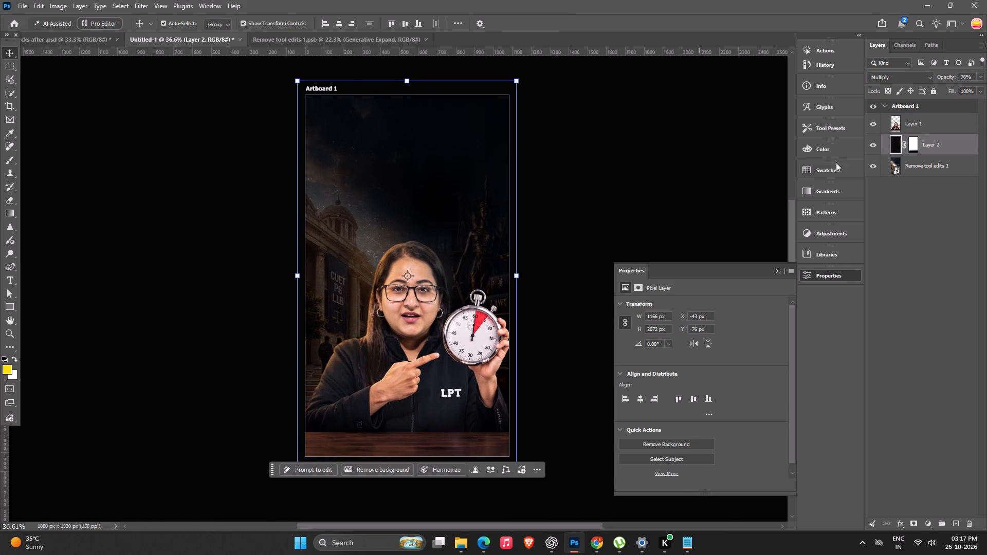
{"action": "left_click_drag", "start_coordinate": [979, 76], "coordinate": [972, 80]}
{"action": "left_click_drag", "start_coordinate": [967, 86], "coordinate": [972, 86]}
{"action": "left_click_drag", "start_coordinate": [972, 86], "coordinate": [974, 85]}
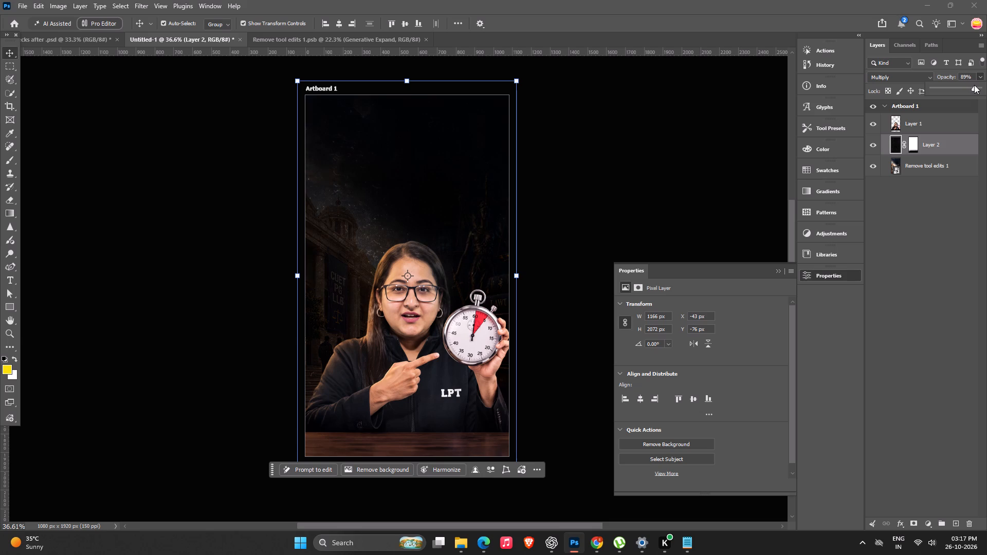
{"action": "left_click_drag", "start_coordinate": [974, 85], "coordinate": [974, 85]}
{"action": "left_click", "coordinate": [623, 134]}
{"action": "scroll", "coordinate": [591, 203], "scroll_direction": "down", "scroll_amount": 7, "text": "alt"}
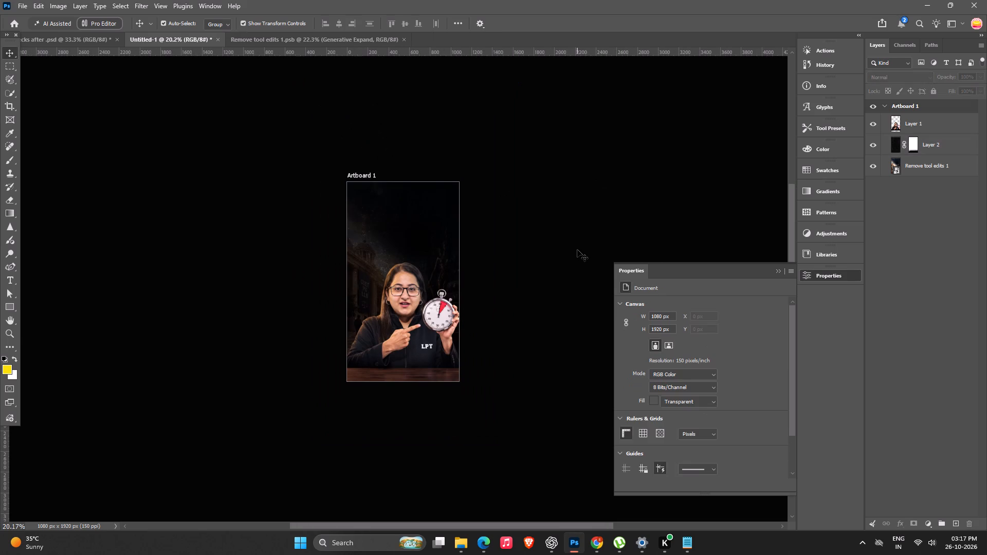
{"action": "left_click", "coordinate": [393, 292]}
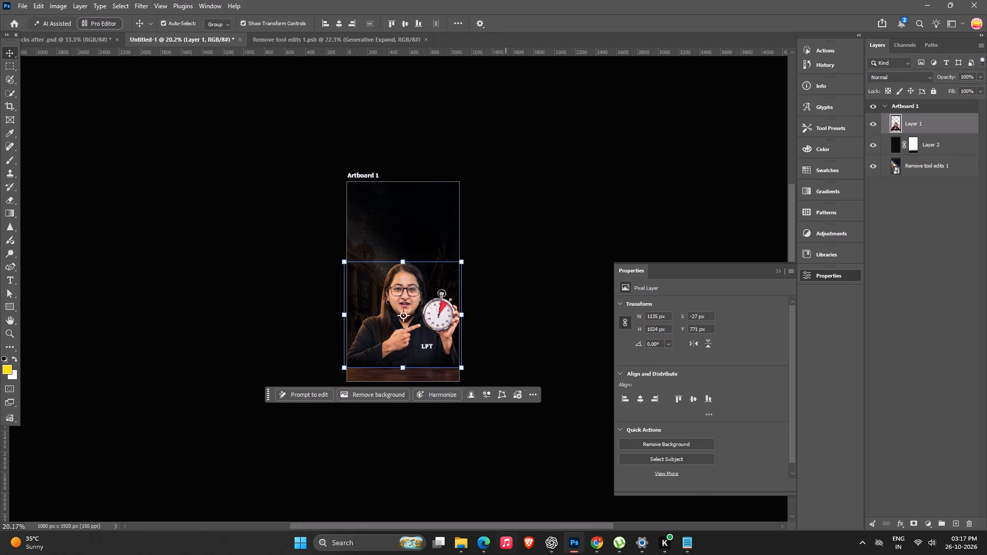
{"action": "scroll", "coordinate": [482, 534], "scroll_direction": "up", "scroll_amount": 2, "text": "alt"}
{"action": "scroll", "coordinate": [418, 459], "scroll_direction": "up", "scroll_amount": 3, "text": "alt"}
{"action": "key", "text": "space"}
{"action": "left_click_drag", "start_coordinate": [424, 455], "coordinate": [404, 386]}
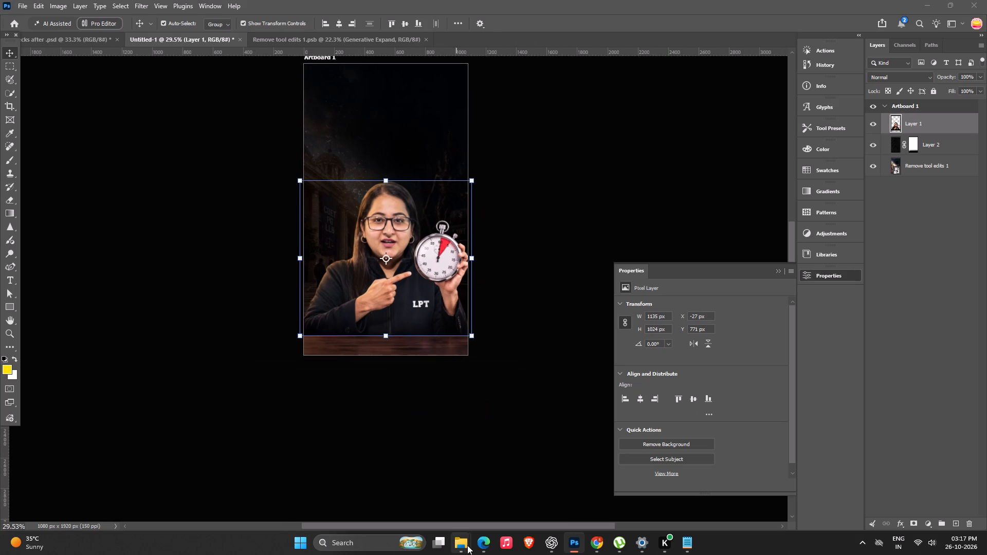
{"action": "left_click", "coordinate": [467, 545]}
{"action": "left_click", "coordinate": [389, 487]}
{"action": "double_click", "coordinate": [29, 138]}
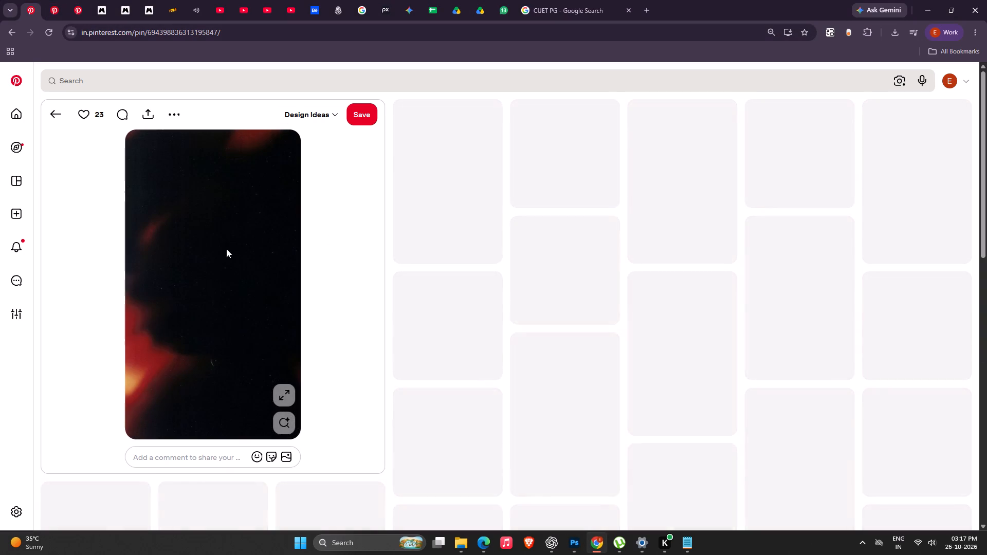
{"action": "left_click", "coordinate": [259, 292]}
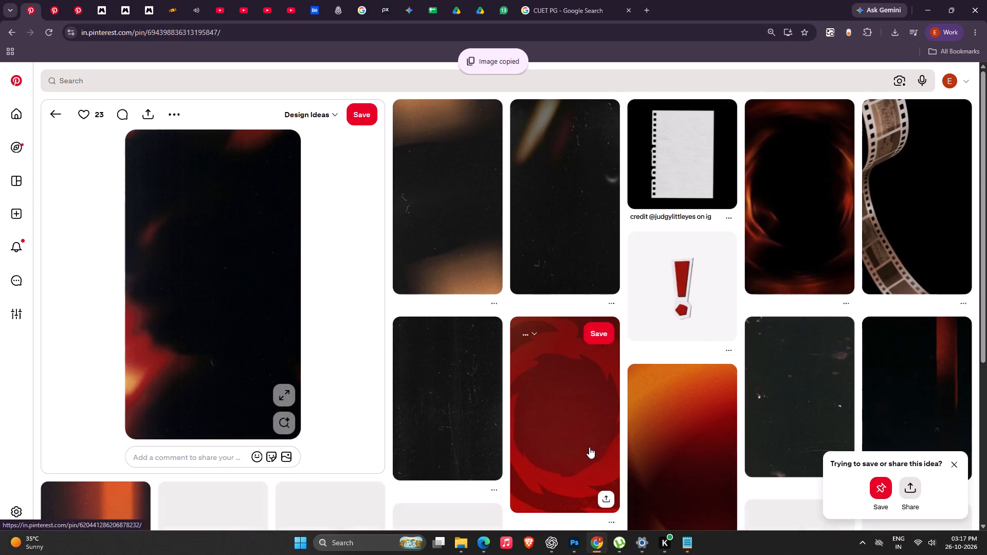
Return to Photoshop, paste the red light-leak texture into the artboard and enlarge it to about 1125 px by 1988 px.
{"action": "key", "text": "alt+Tab"}
{"action": "left_click", "coordinate": [573, 548]}
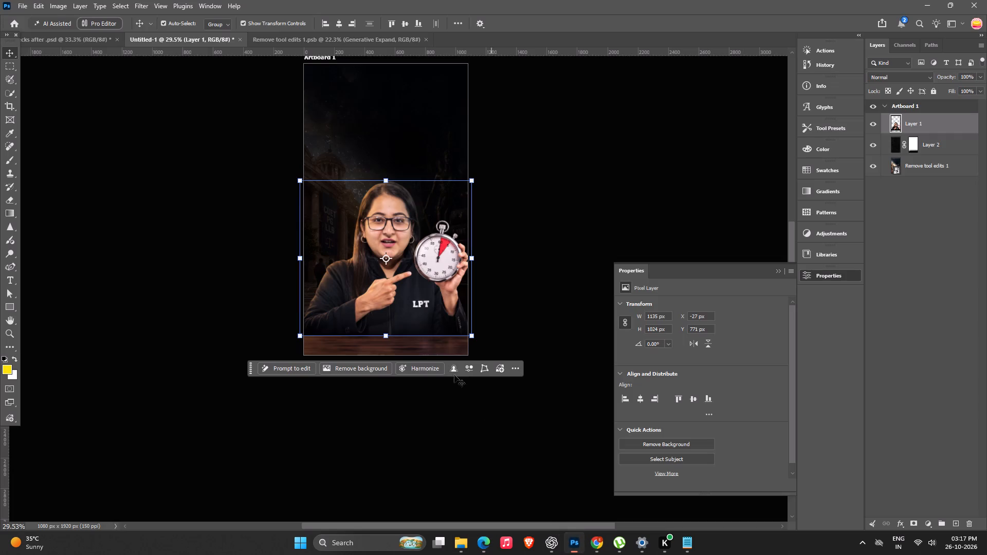
{"action": "key", "text": "ctrl+v"}
{"action": "left_click_drag", "start_coordinate": [440, 117], "coordinate": [488, 80], "text": "alt"}
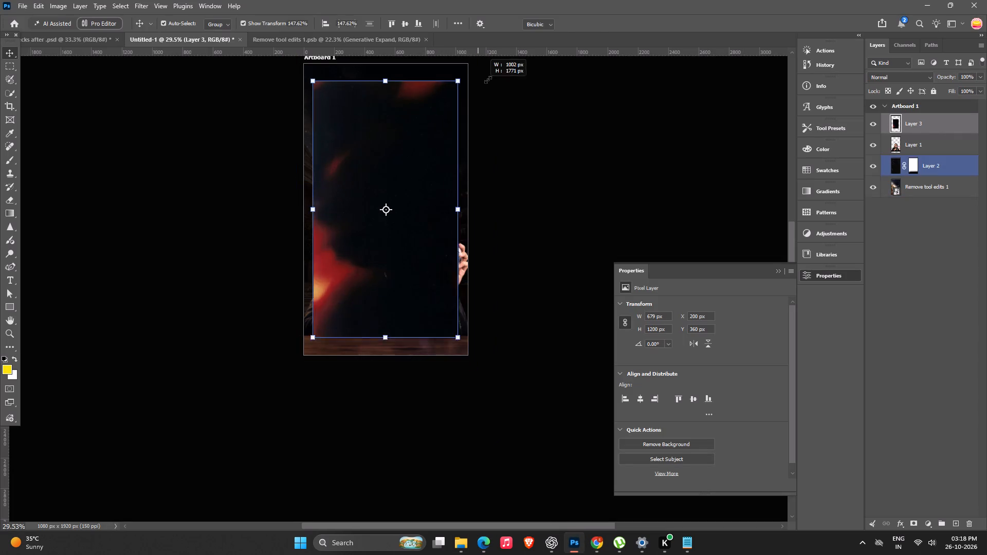
{"action": "left_click_drag", "start_coordinate": [488, 80], "coordinate": [504, 75], "text": "alt"}
{"action": "key", "text": "Return"}
Reorder the red light-leak layer so it sits between the black texture and the background.
{"action": "key", "text": "ctrl+bracketleft"}
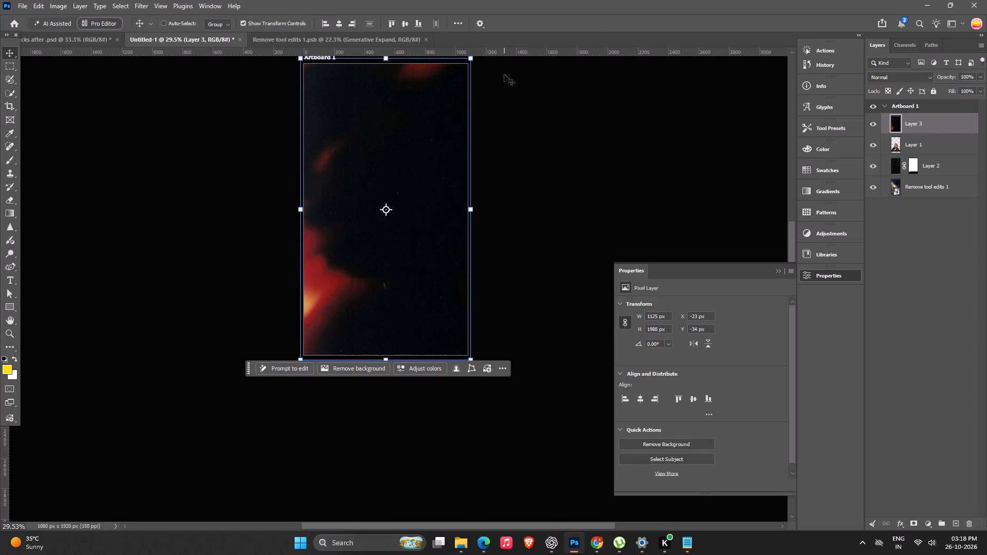
{"action": "key", "text": "ctrl+bracketleft"}
{"action": "key", "text": "ctrl+bracketleft"}
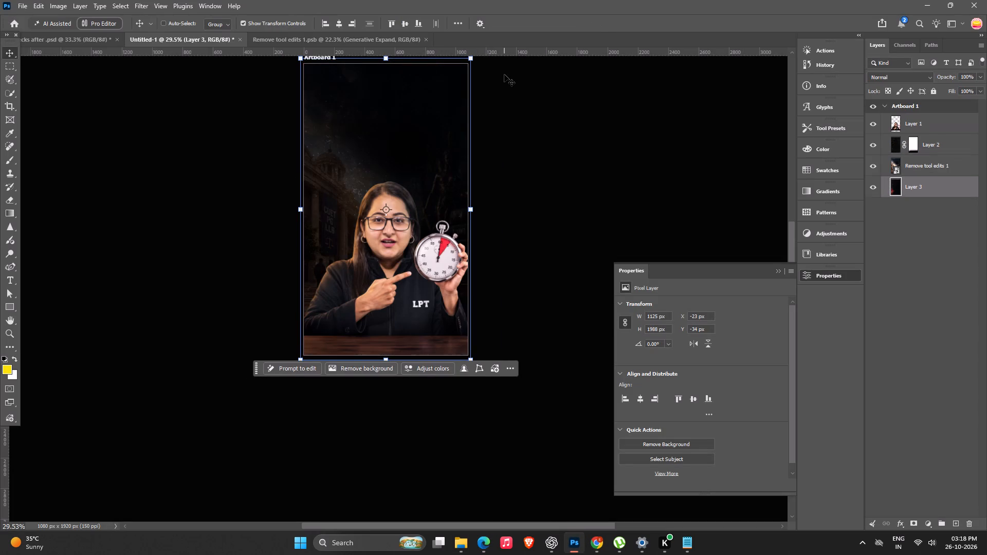
{"action": "key", "text": "ctrl+bracketright"}
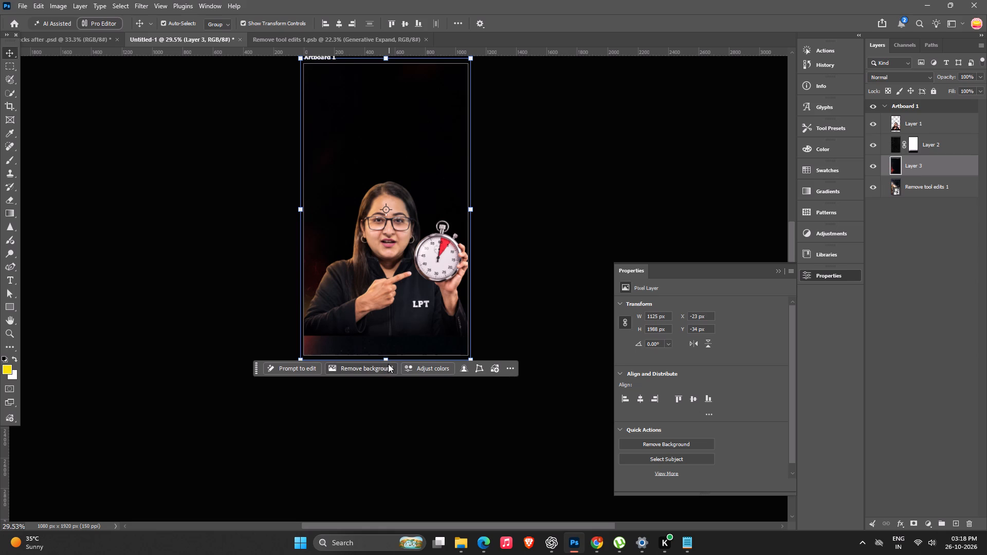
Shorten the light-leak layer to about 1795 px high, spanning from the artboard's top edge down to the wooden table.
{"action": "left_click_drag", "start_coordinate": [387, 358], "coordinate": [391, 334], "text": "shift"}
{"action": "key", "text": "Return"}
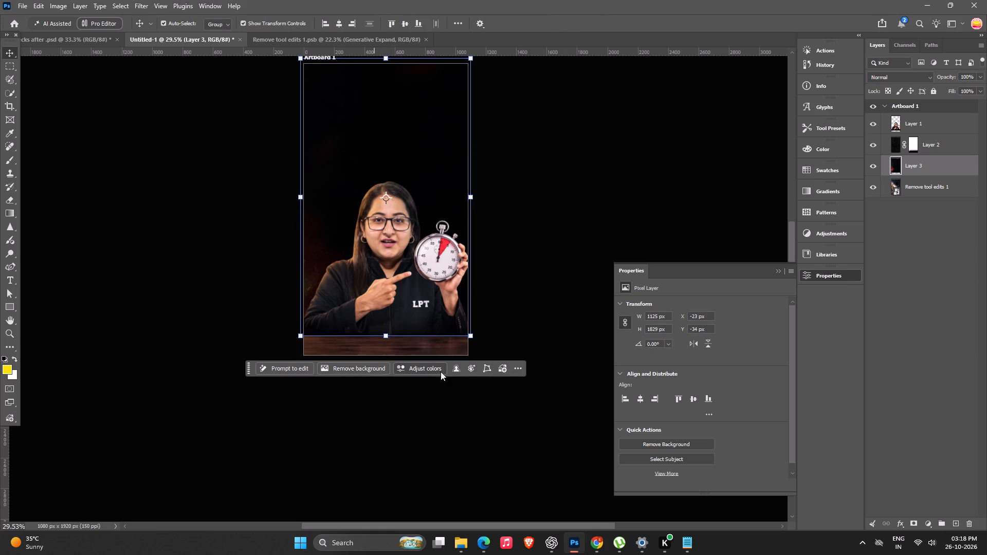
{"action": "key", "text": "space"}
{"action": "key", "text": "space"}
{"action": "key", "text": "space"}
{"action": "left_click_drag", "start_coordinate": [394, 174], "coordinate": [407, 233]}
{"action": "left_click", "coordinate": [400, 118], "text": "shift"}
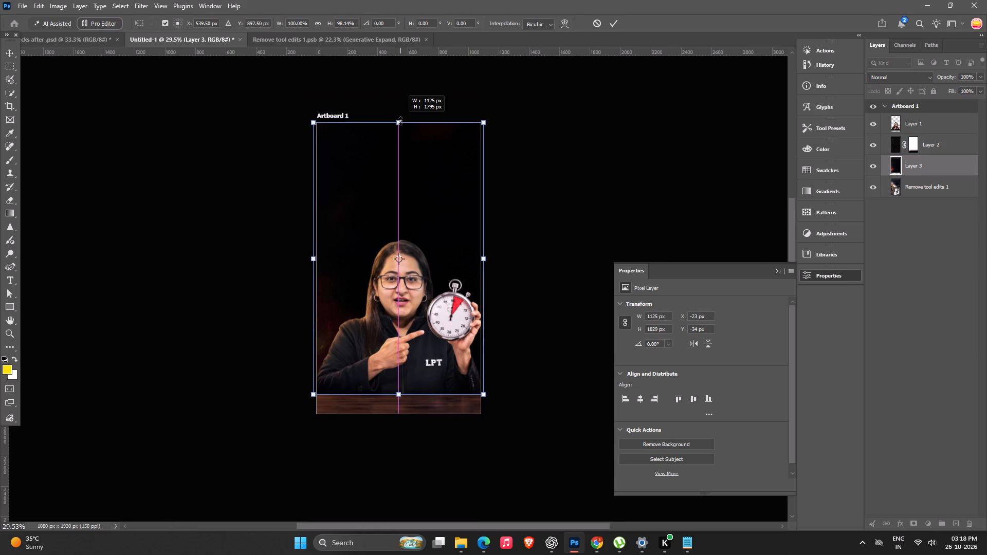
{"action": "key", "text": "Return"}
Keep the light-leak layer's blend mode at Normal and lower its opacity so the background shows through.
{"action": "left_click", "coordinate": [911, 79]}
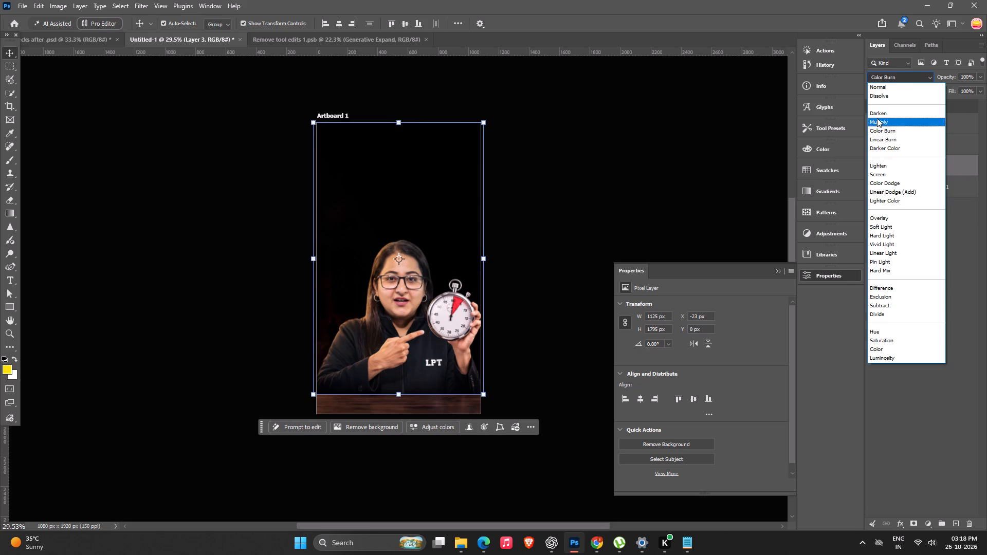
{"action": "left_click", "coordinate": [890, 87]}
{"action": "left_click", "coordinate": [981, 77]}
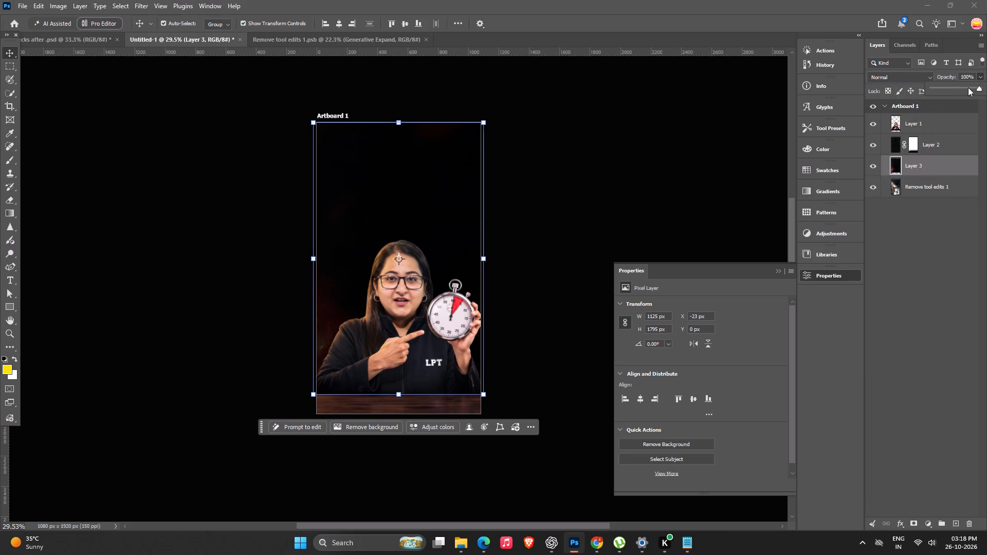
{"action": "left_click_drag", "start_coordinate": [968, 87], "coordinate": [958, 98]}
{"action": "left_click", "coordinate": [693, 170]}
Delete the masked black texture layer from the artboard.
{"action": "scroll", "coordinate": [638, 242], "scroll_direction": "down", "scroll_amount": 6, "text": "alt"}
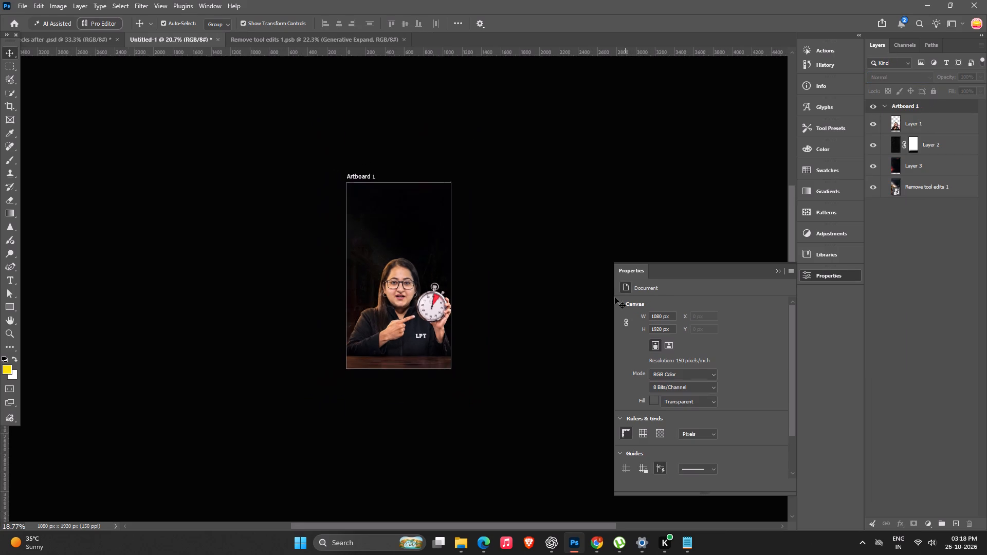
{"action": "scroll", "coordinate": [370, 390], "scroll_direction": "up", "scroll_amount": 6, "text": "alt"}
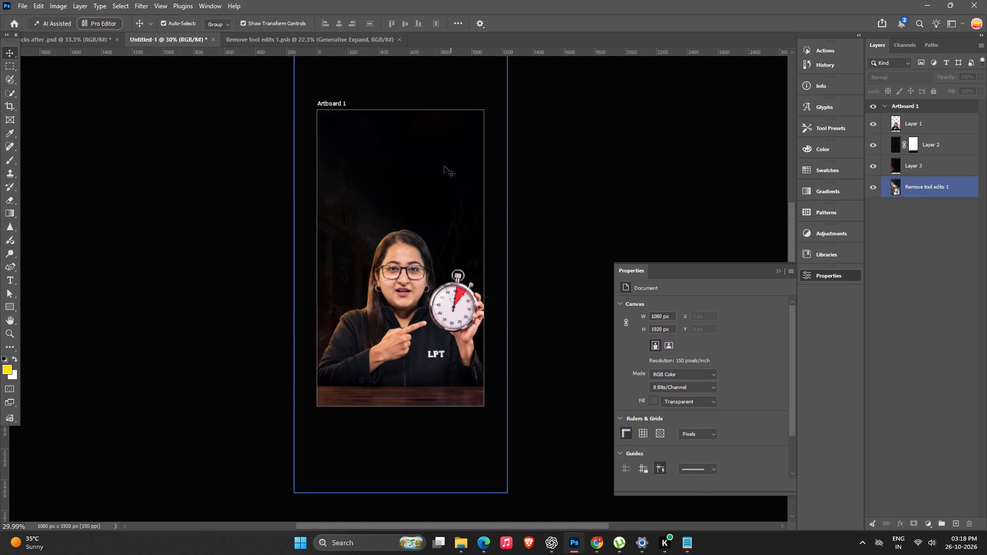
{"action": "left_click", "coordinate": [444, 166]}
{"action": "key", "text": "Delete"}
{"action": "left_click_drag", "start_coordinate": [700, 195], "coordinate": [692, 195]}
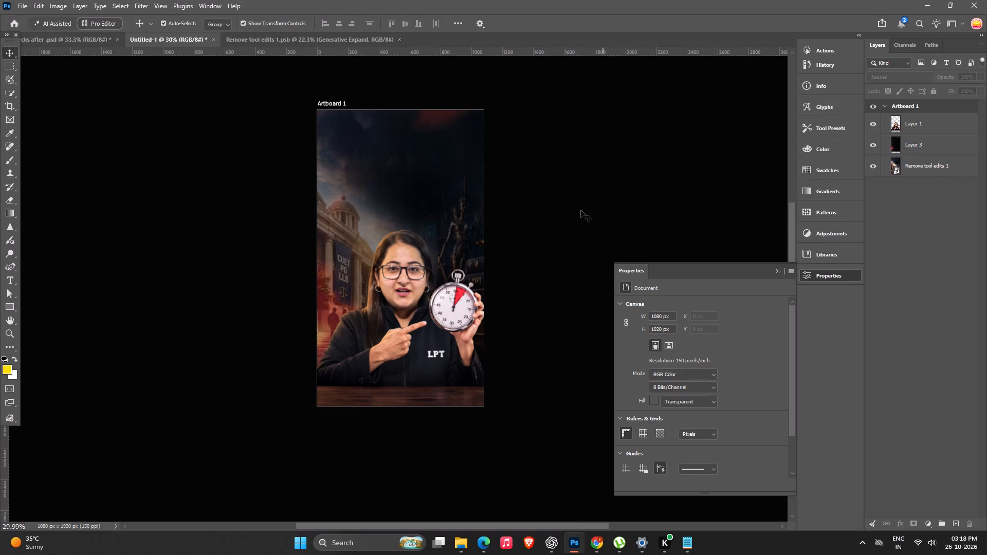
Undo the deletion of the masked black texture layer and hide the red light-leak layer beneath it.
{"action": "key", "text": "ctrl+z"}
{"action": "left_click", "coordinate": [876, 166]}
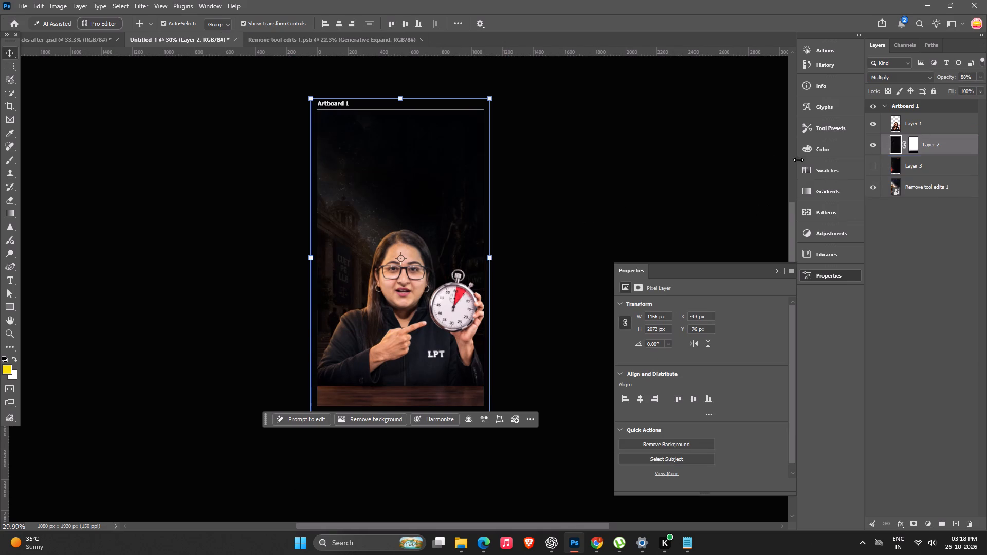
{"action": "left_click", "coordinate": [767, 155]}
{"action": "key", "text": "space"}
{"action": "key", "text": "space"}
{"action": "left_click_drag", "start_coordinate": [442, 134], "coordinate": [374, 148]}
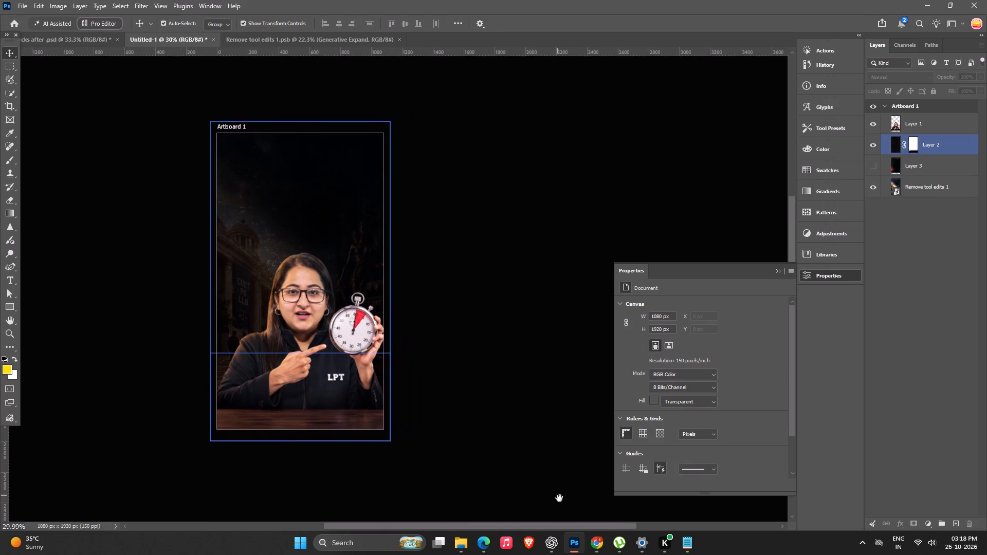
Switch to Chrome, find the black Pinterest wallpaper texture with a red light leak along its right edge, and copy its image.
{"action": "left_click", "coordinate": [602, 551]}
{"action": "scroll", "coordinate": [624, 440], "scroll_direction": "down", "scroll_amount": 12}
{"action": "scroll", "coordinate": [629, 427], "scroll_direction": "up", "scroll_amount": 1}
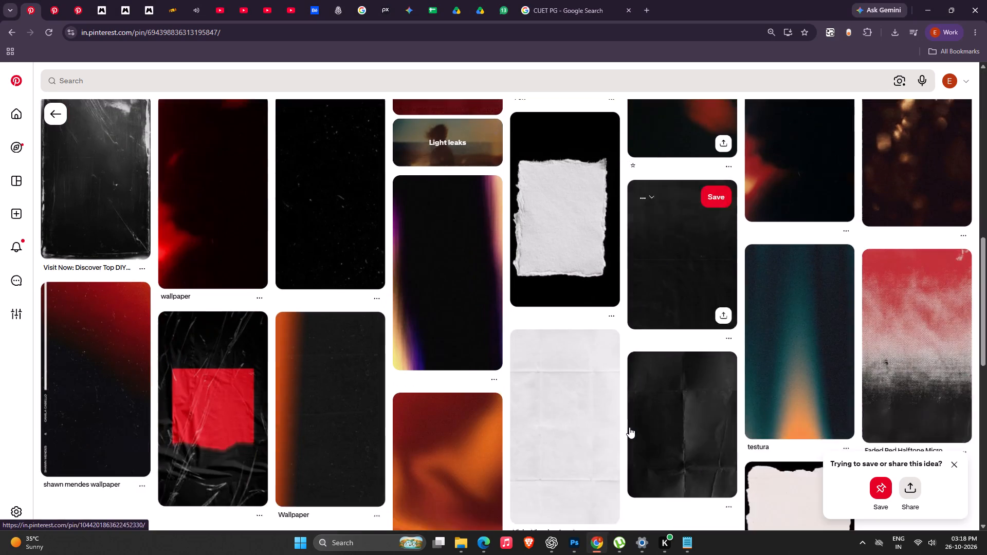
{"action": "scroll", "coordinate": [630, 426], "scroll_direction": "down", "scroll_amount": 4}
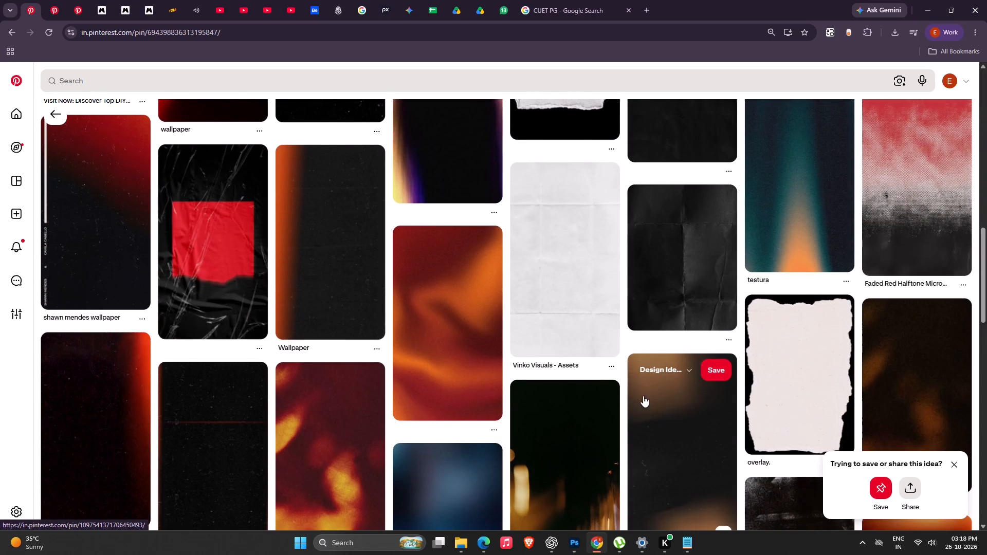
{"action": "left_click", "coordinate": [107, 417]}
{"action": "right_click", "coordinate": [127, 248]}
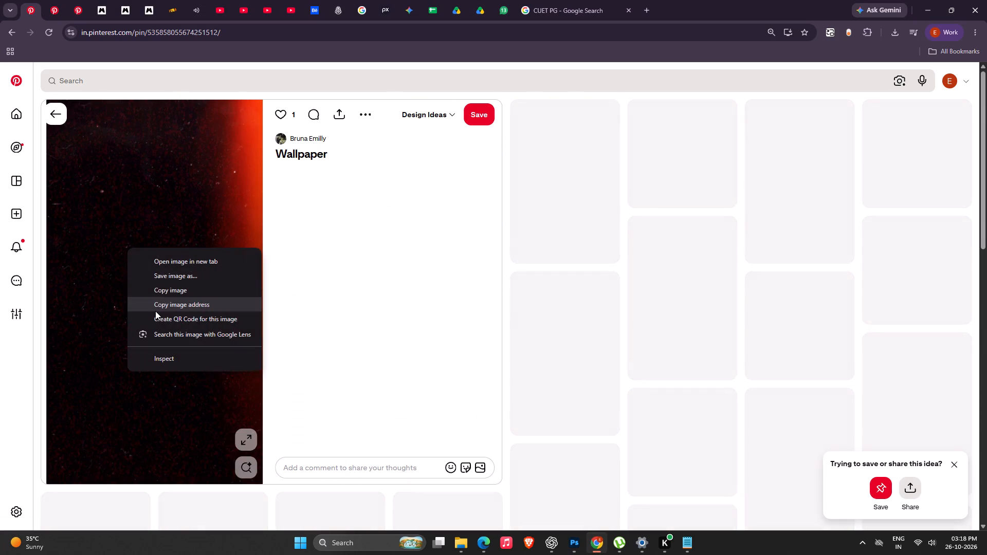
{"action": "left_click", "coordinate": [156, 296]}
Paste the copied texture into the Photoshop cover and enlarge it to about 1174 × 2086 px, shifted up over the artboard.
{"action": "key", "text": "alt+Tab"}
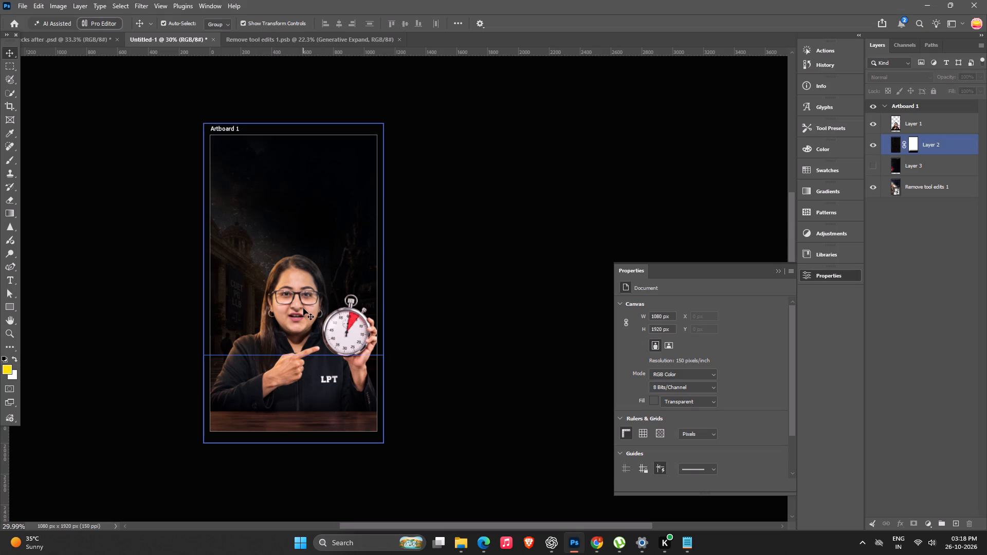
{"action": "left_click", "coordinate": [303, 308]}
{"action": "key", "text": "ctrl+v"}
{"action": "left_click_drag", "start_coordinate": [346, 193], "coordinate": [411, 151], "text": "alt"}
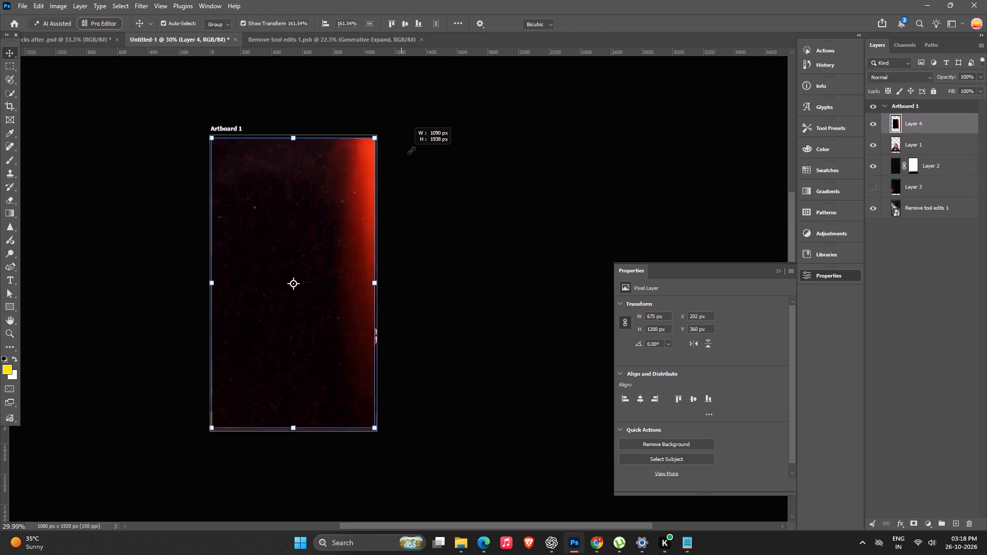
{"action": "left_click_drag", "start_coordinate": [411, 151], "coordinate": [424, 147], "text": "alt"}
{"action": "left_click_drag", "start_coordinate": [353, 230], "coordinate": [353, 211]}
{"action": "key", "text": "Return"}
Move the new light-leak texture layer directly beneath the woman's layer.
{"action": "key", "text": "ctrl+bracketleft"}
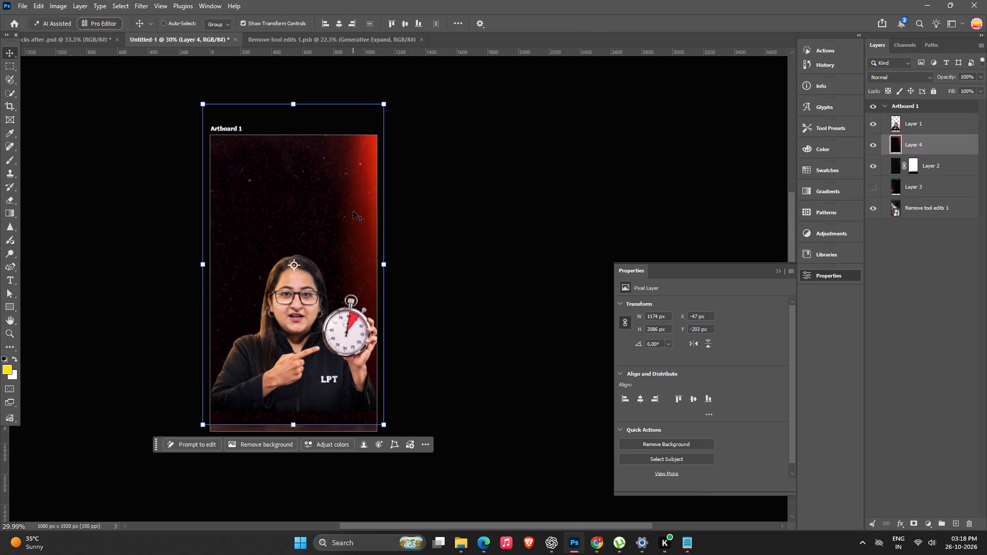
{"action": "scroll", "coordinate": [353, 211], "scroll_direction": "up", "scroll_amount": 2, "text": "ctrl"}
{"action": "key", "text": "ctrl+z"}
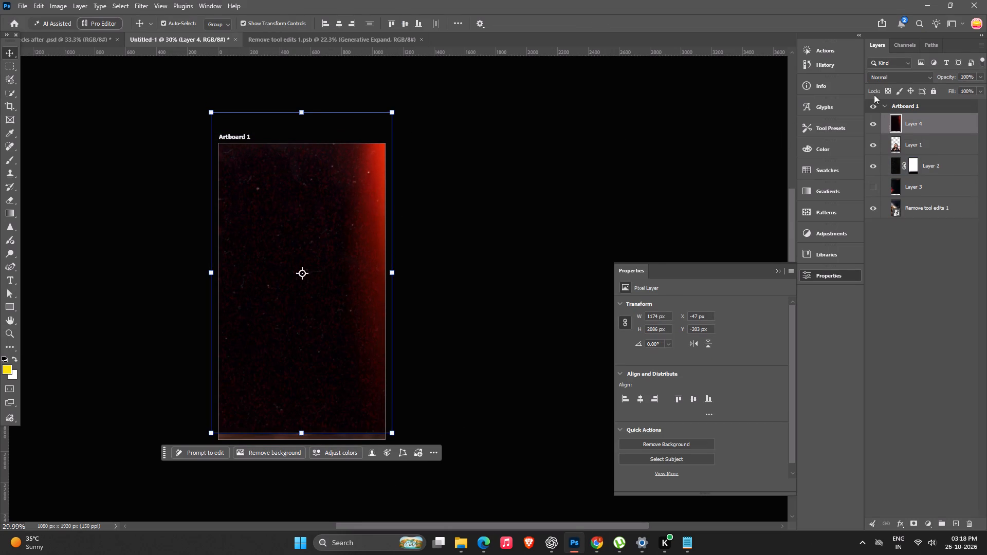
{"action": "left_click_drag", "start_coordinate": [918, 126], "coordinate": [922, 156]}
Try Hard Mix and other blend modes on the new texture layer, settling on Soft Light.
{"action": "left_click", "coordinate": [896, 70]}
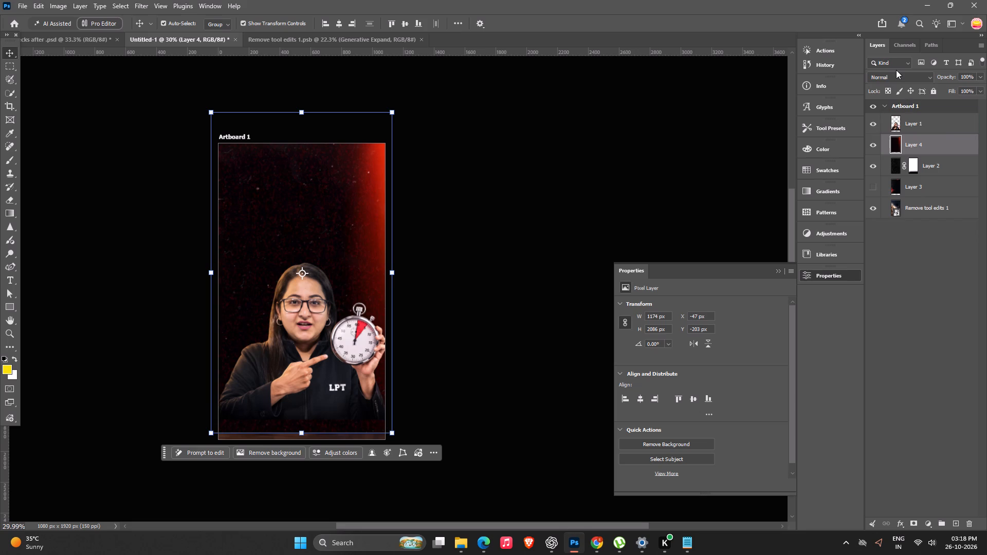
{"action": "left_click", "coordinate": [896, 75]}
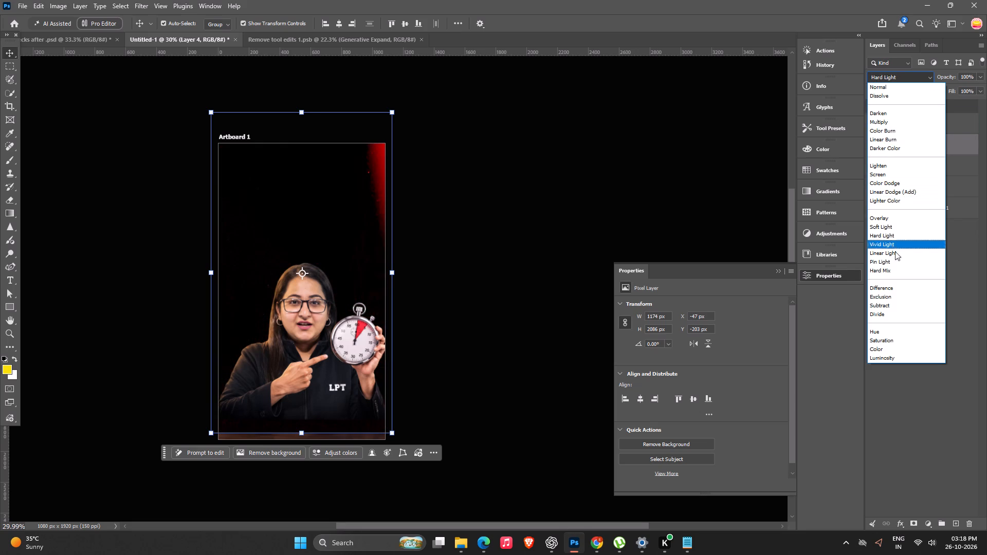
{"action": "left_click", "coordinate": [900, 266]}
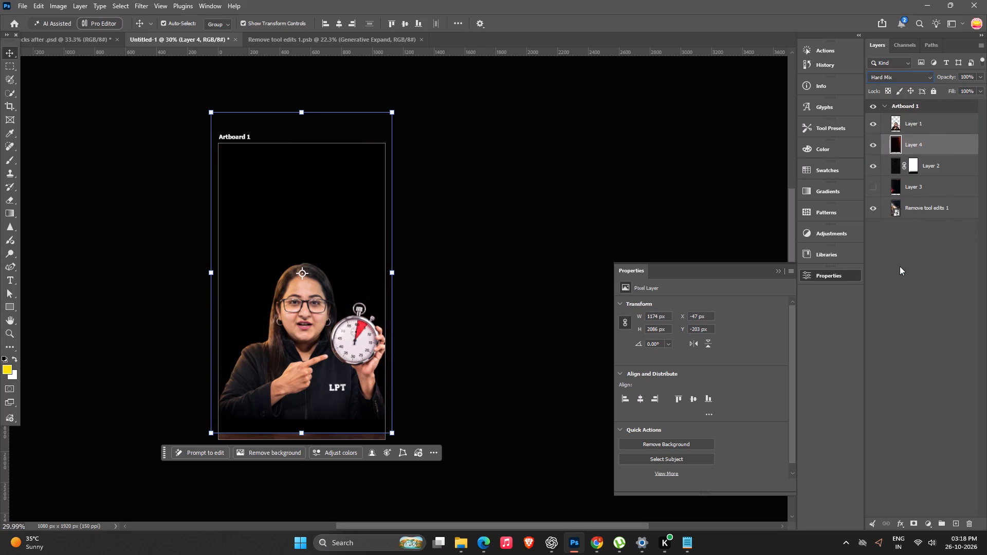
{"action": "left_click", "coordinate": [908, 79]}
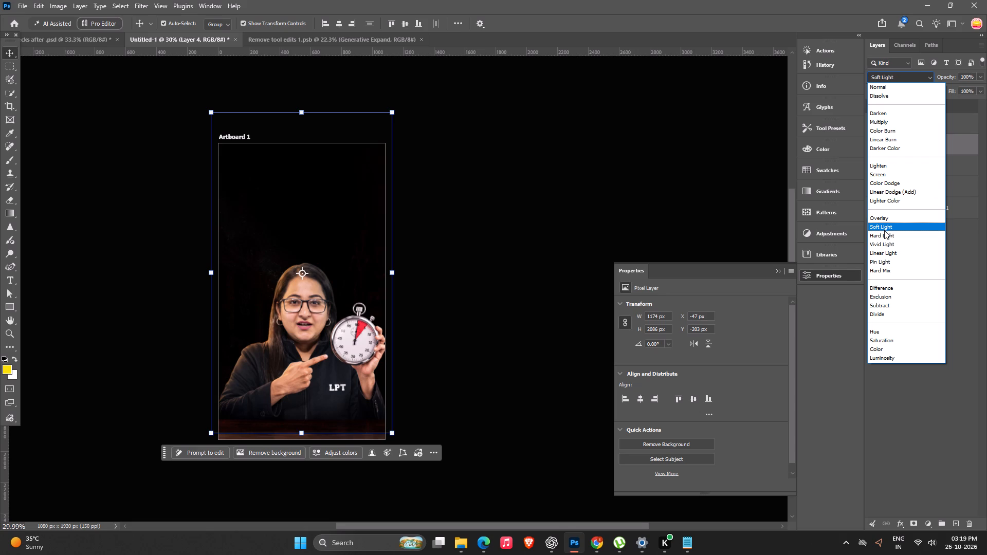
{"action": "left_click", "coordinate": [885, 229]}
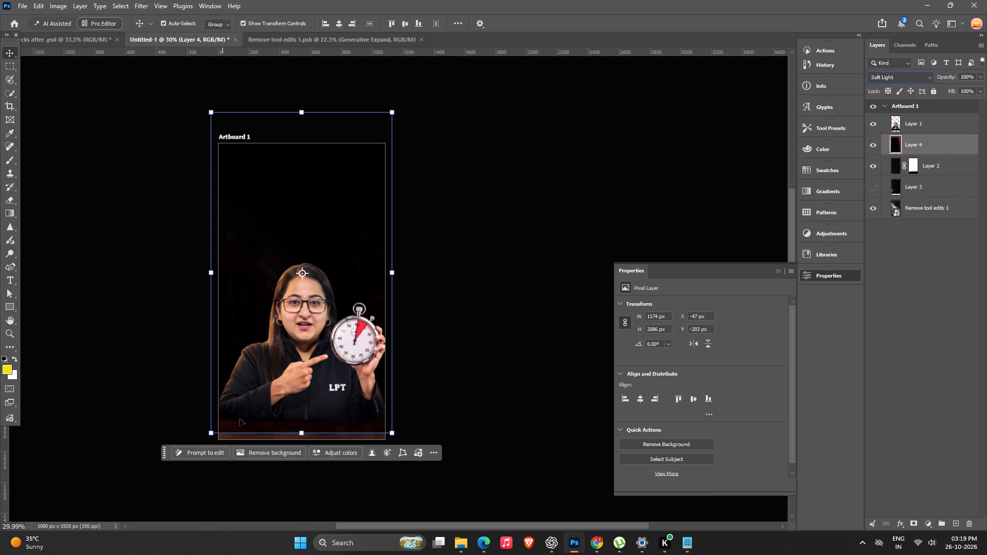
Shorten the new texture layer to about 1998 px high so its bottom edge meets the wooden table.
{"action": "left_click_drag", "start_coordinate": [305, 435], "coordinate": [305, 421], "text": "shift"}
{"action": "key", "text": "Return"}
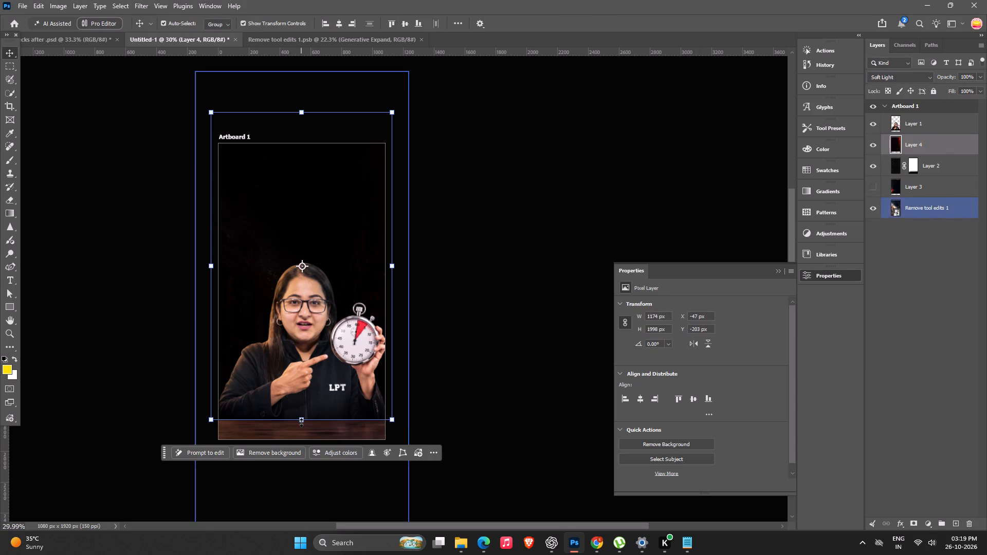
Lower the new texture layer's opacity to about 47%.
{"action": "left_click", "coordinate": [980, 77]}
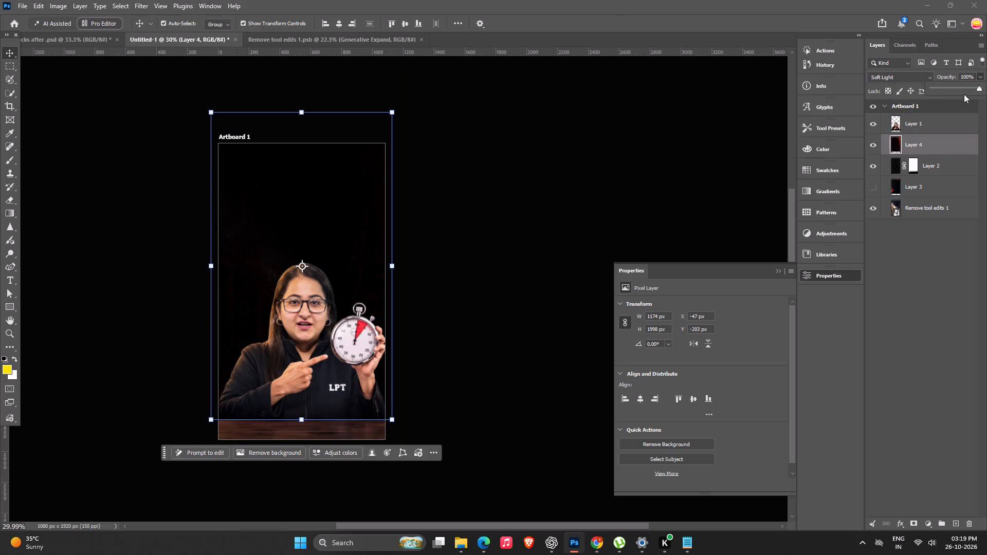
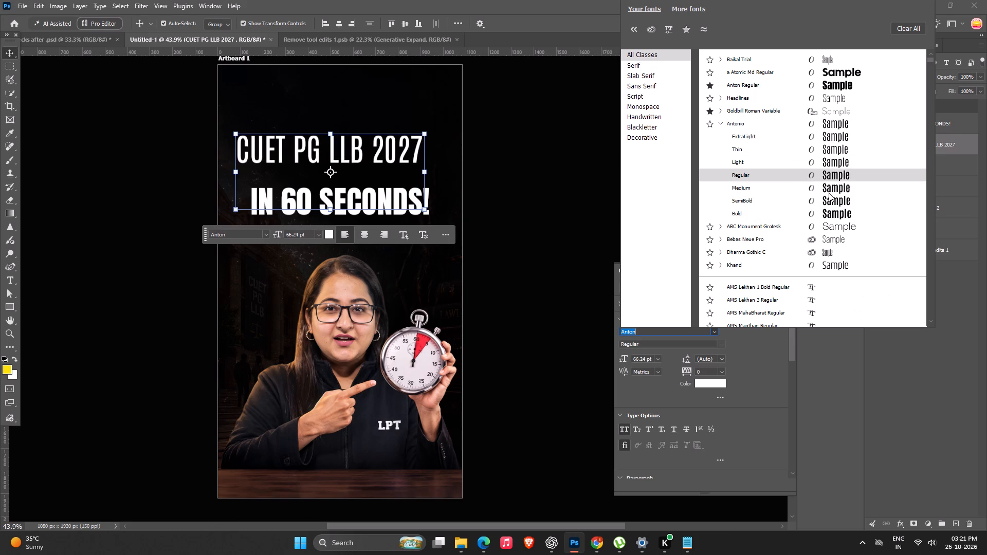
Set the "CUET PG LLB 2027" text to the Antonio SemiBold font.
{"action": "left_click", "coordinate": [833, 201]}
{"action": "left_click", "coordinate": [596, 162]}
Browse alternative fonts for the "CUET PG LLB 2027" text and set it to Mona-Sans in the Bold style.
{"action": "key", "text": "space"}
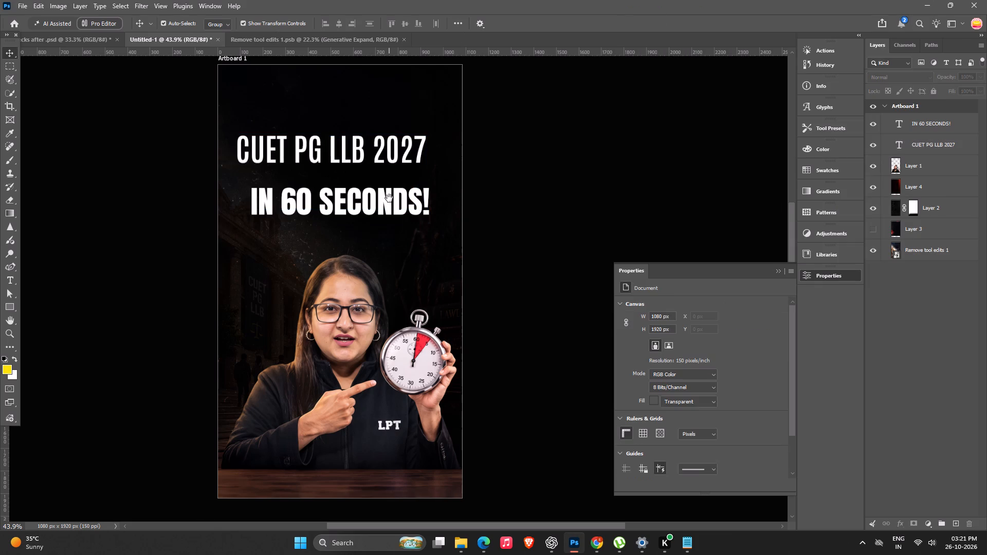
{"action": "left_click_drag", "start_coordinate": [389, 199], "coordinate": [408, 207]}
{"action": "left_click", "coordinate": [390, 166]}
{"action": "left_click", "coordinate": [717, 328]}
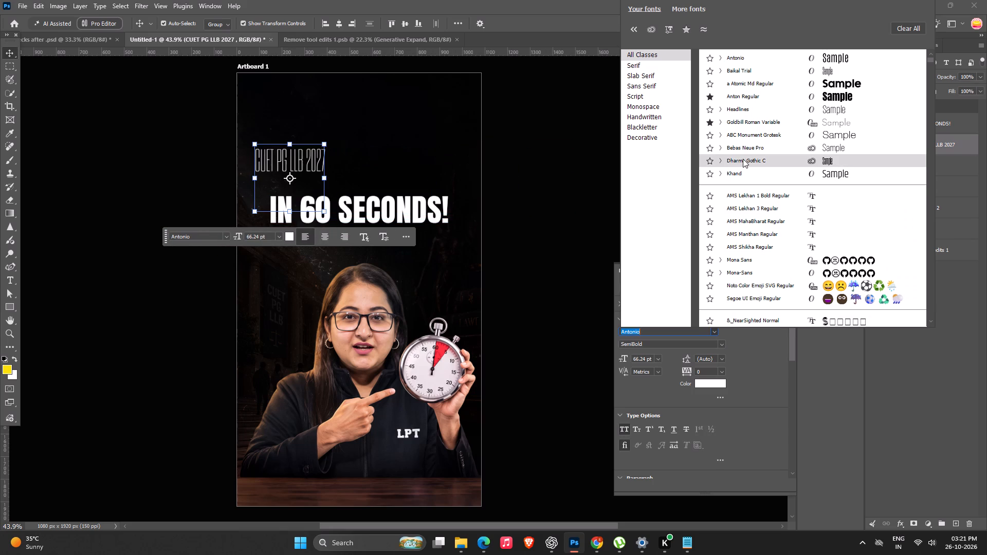
{"action": "left_click", "coordinate": [719, 161]}
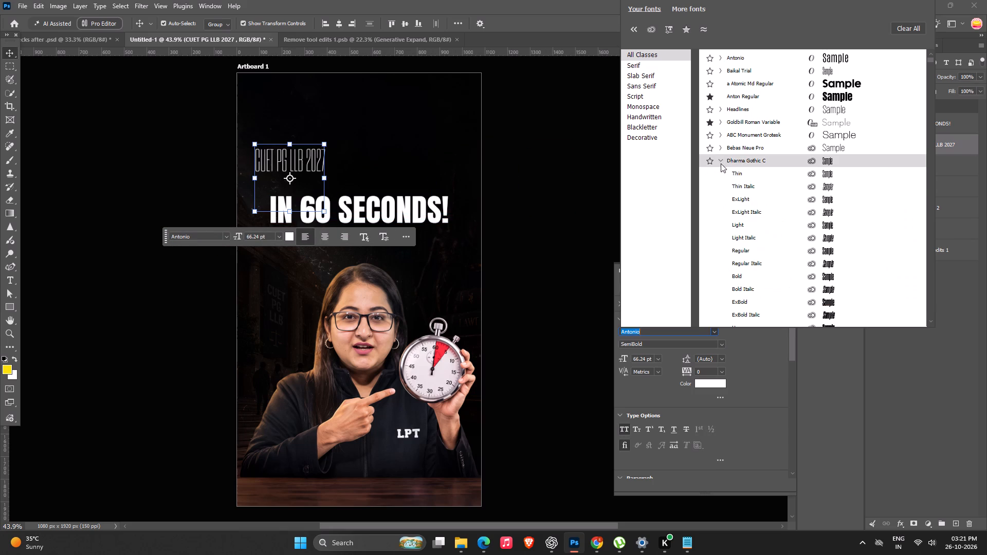
{"action": "scroll", "coordinate": [831, 282], "scroll_direction": "down", "scroll_amount": 6}
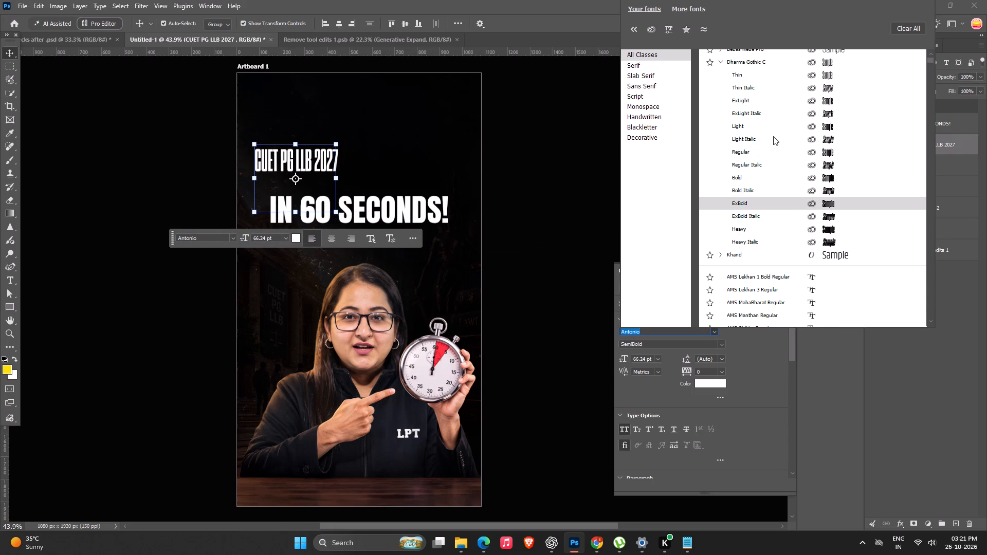
{"action": "scroll", "coordinate": [772, 163], "scroll_direction": "up", "scroll_amount": 2}
{"action": "left_click", "coordinate": [721, 92]}
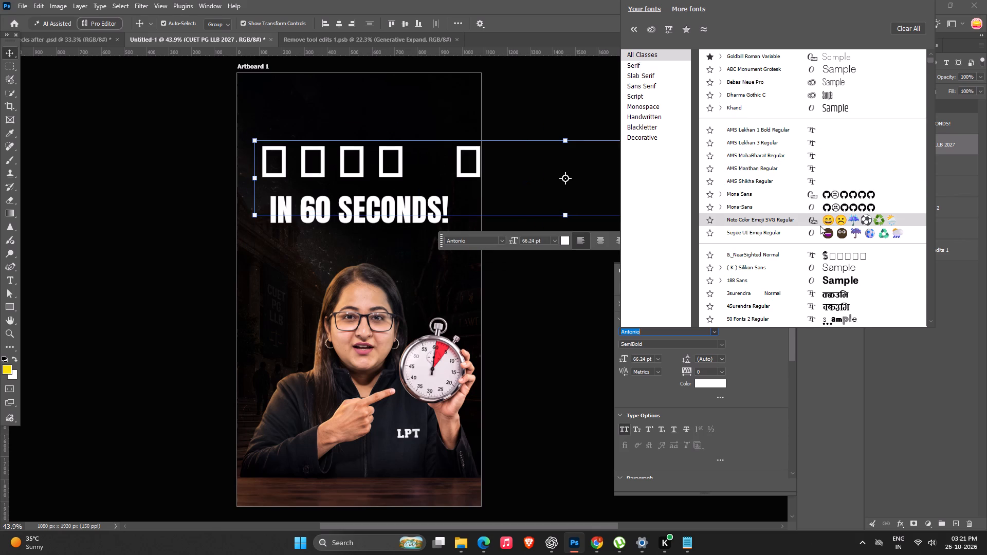
{"action": "left_click", "coordinate": [792, 211]}
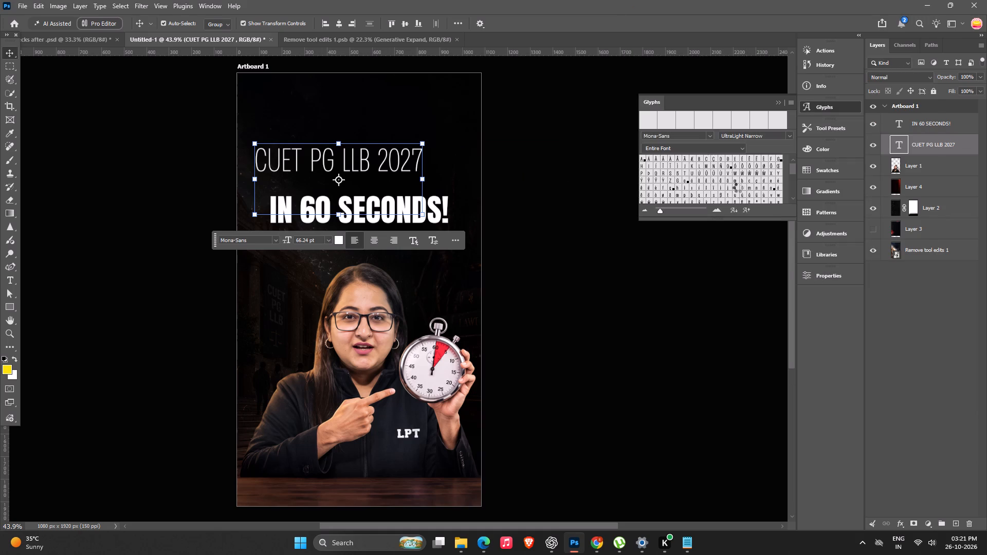
{"action": "left_click", "coordinate": [741, 147]}
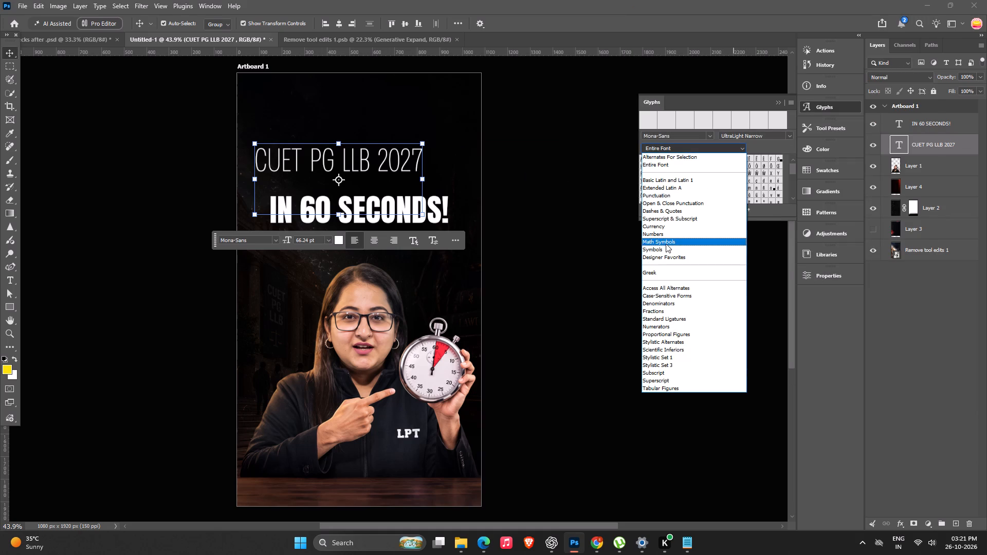
{"action": "left_click", "coordinate": [553, 218]}
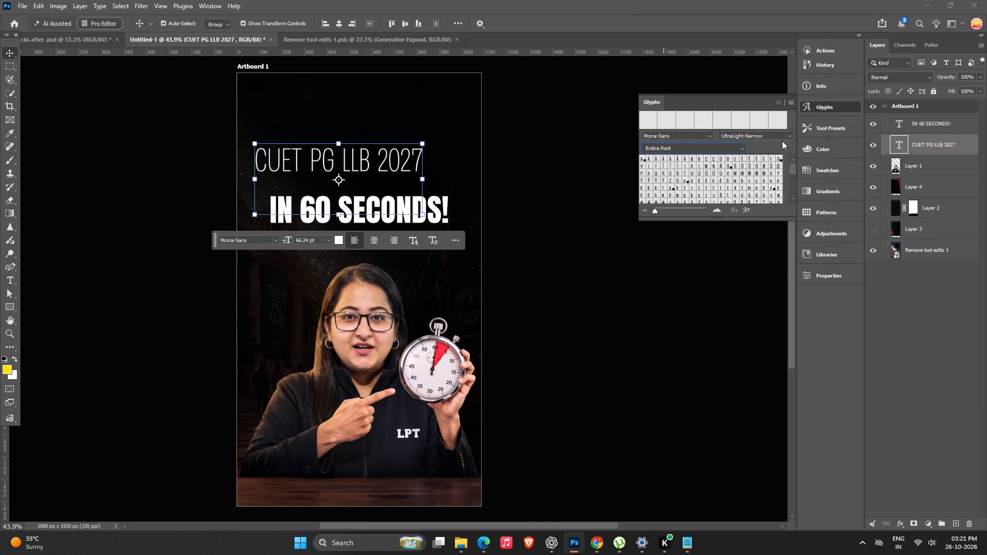
{"action": "left_click", "coordinate": [792, 137]}
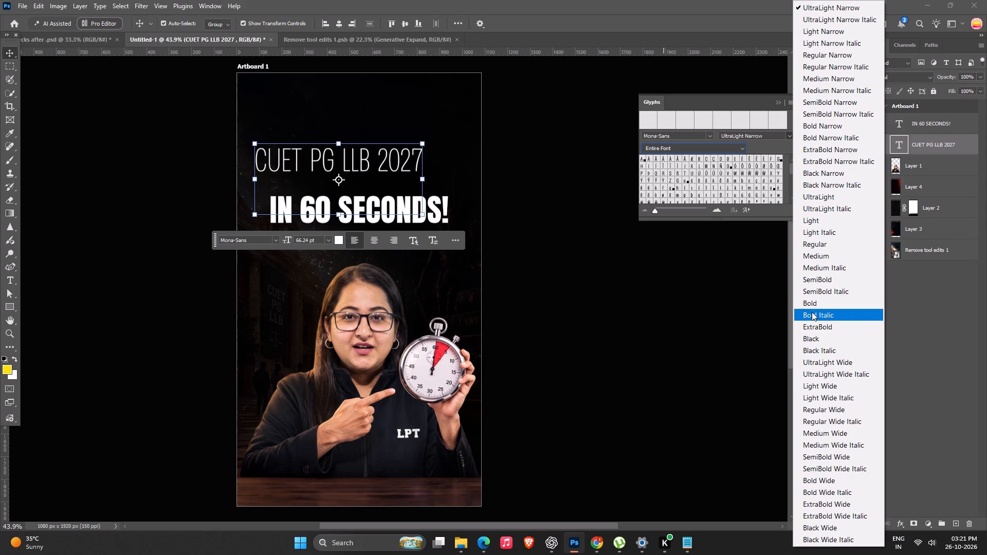
{"action": "left_click", "coordinate": [817, 302]}
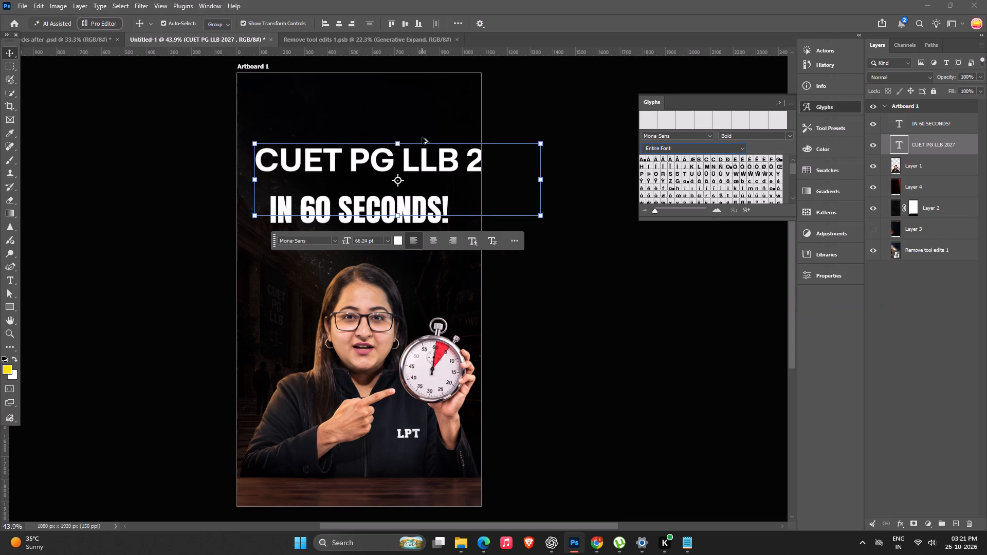
Scale the "CUET PG LLB 2027" text down to about 51 pt and centre it above "IN 60 SECONDS!" within the artboard.
{"action": "left_click_drag", "start_coordinate": [435, 153], "coordinate": [408, 154]}
{"action": "left_click_drag", "start_coordinate": [514, 142], "coordinate": [479, 142], "text": "alt"}
{"action": "left_click_drag", "start_coordinate": [441, 163], "coordinate": [431, 164]}
{"action": "key", "text": "Return"}
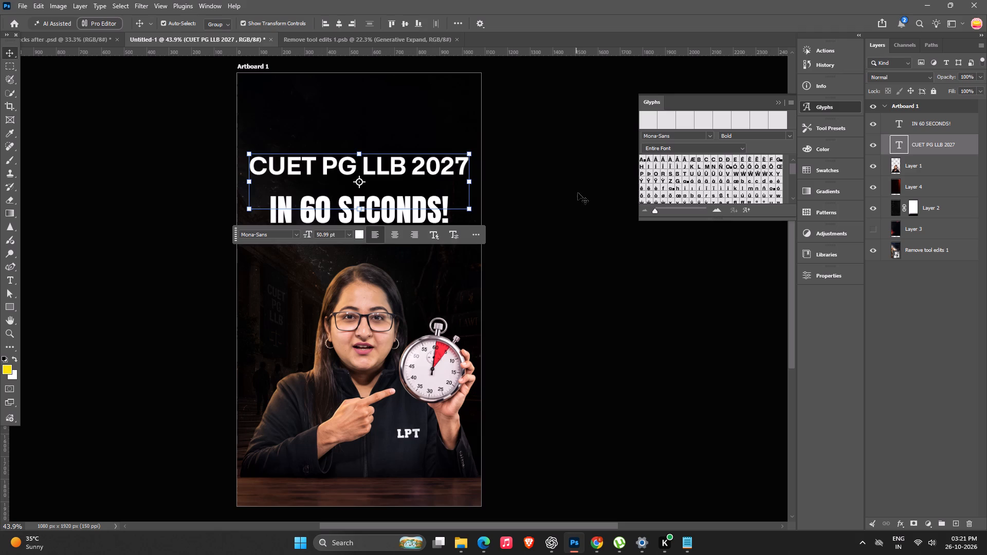
{"action": "left_click", "coordinate": [578, 193]}
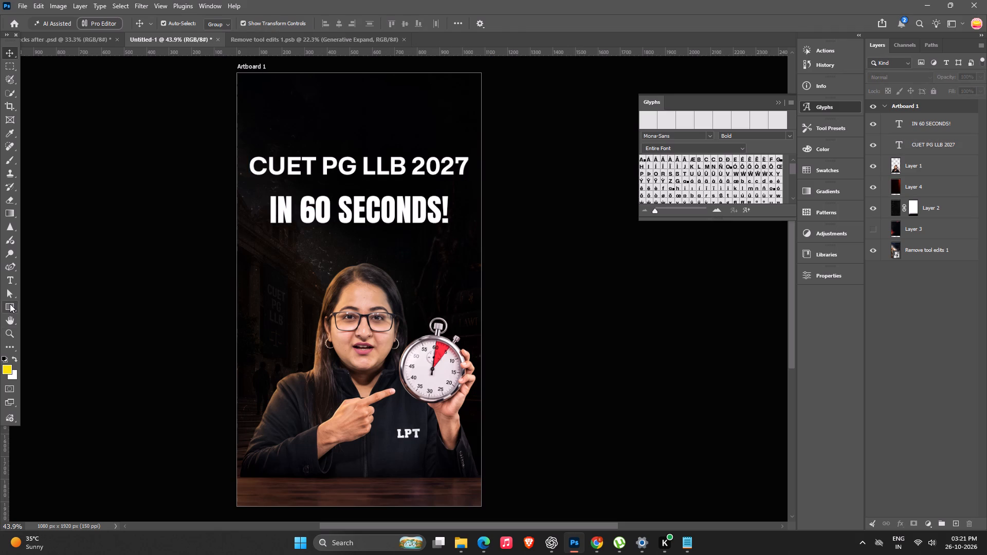
Draw a rectangle about 998 by 162 px covering the "CUET PG LLB 2027" text.
{"action": "left_click", "coordinate": [10, 304]}
{"action": "scroll", "coordinate": [258, 249], "scroll_direction": "up", "scroll_amount": 3, "text": "alt"}
{"action": "left_click_drag", "start_coordinate": [244, 113], "coordinate": [516, 166]}
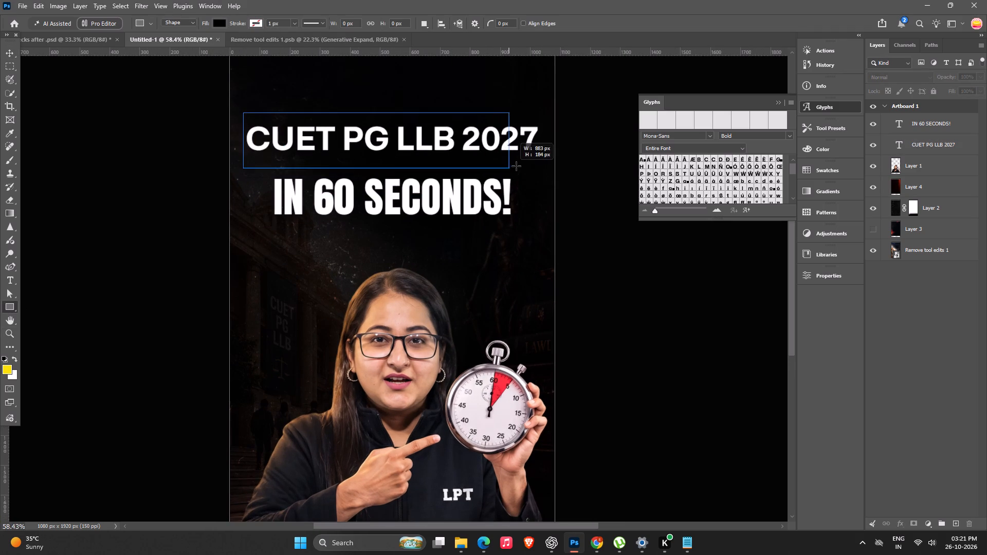
{"action": "left_click_drag", "start_coordinate": [516, 166], "coordinate": [543, 161]}
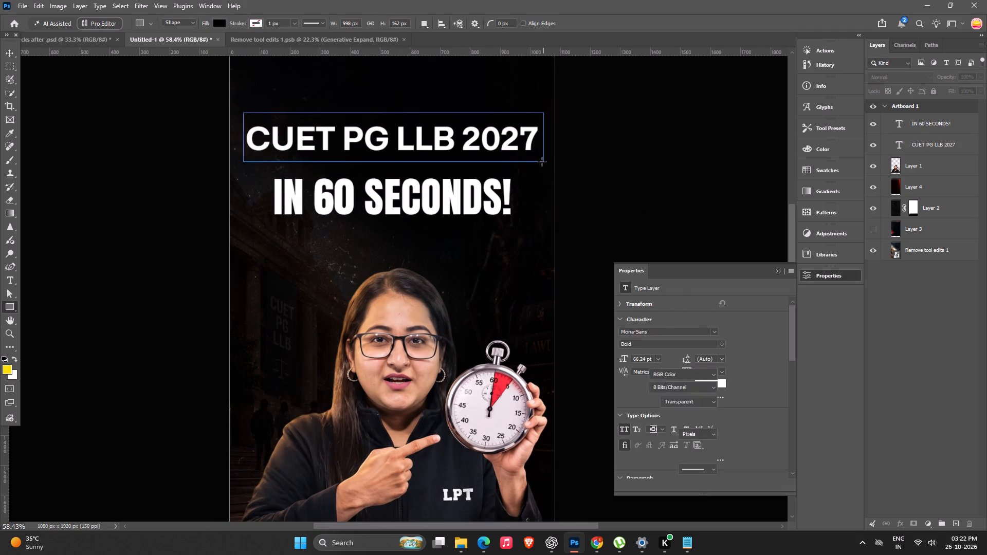
Set the rectangle's fill to bright red #ff0013, after sampling the red of the stopwatch dial.
{"action": "double_click", "coordinate": [895, 119]}
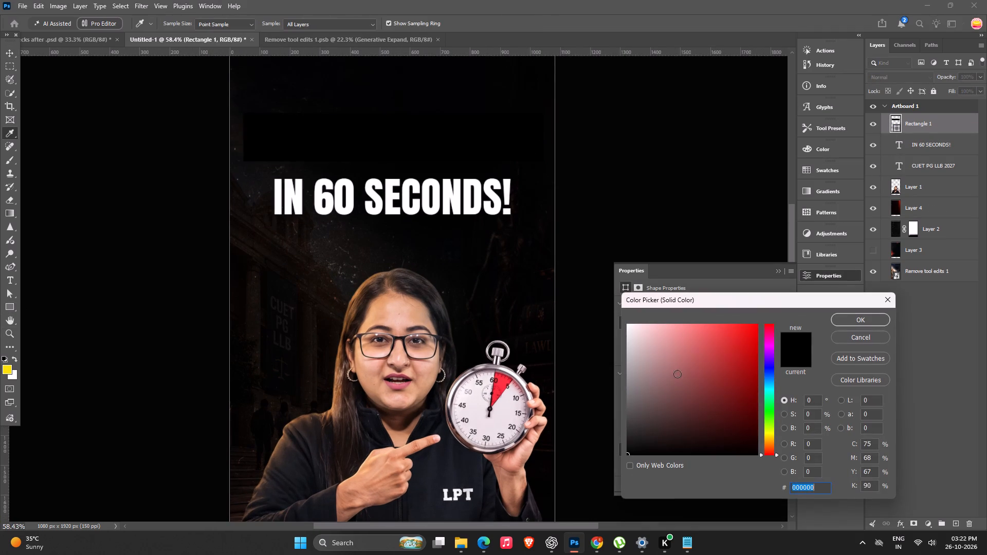
{"action": "left_click_drag", "start_coordinate": [691, 363], "coordinate": [767, 355]}
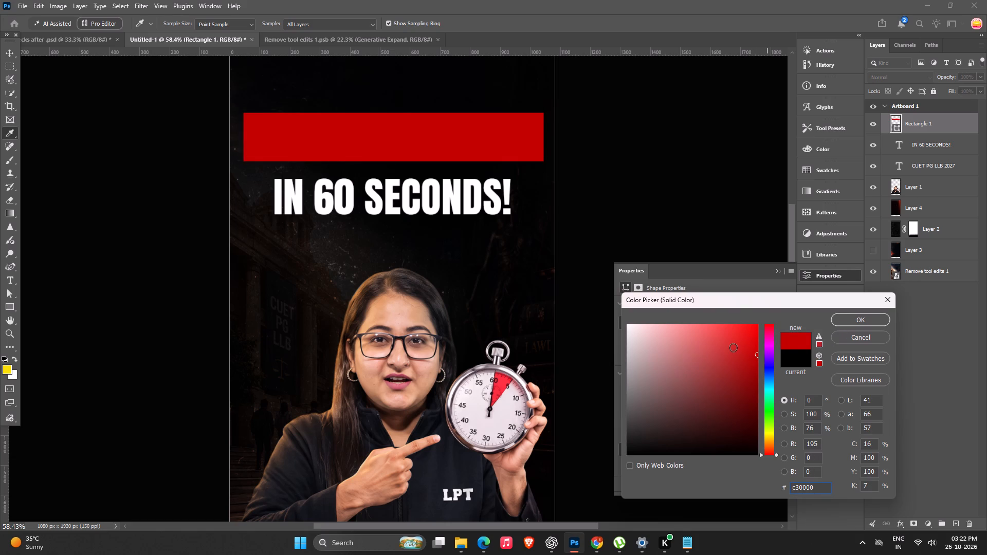
{"action": "left_click_drag", "start_coordinate": [744, 343], "coordinate": [770, 338]}
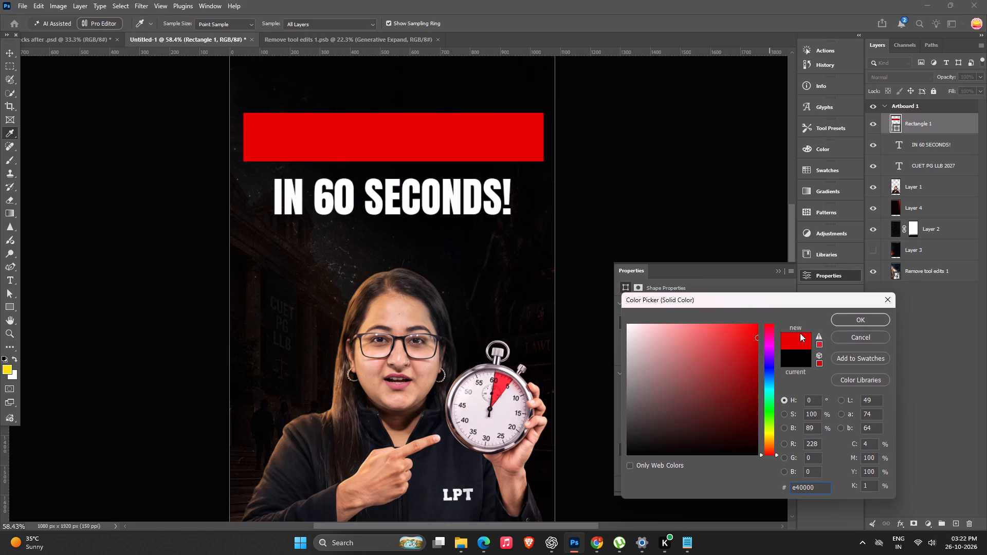
{"action": "left_click", "coordinate": [502, 382]}
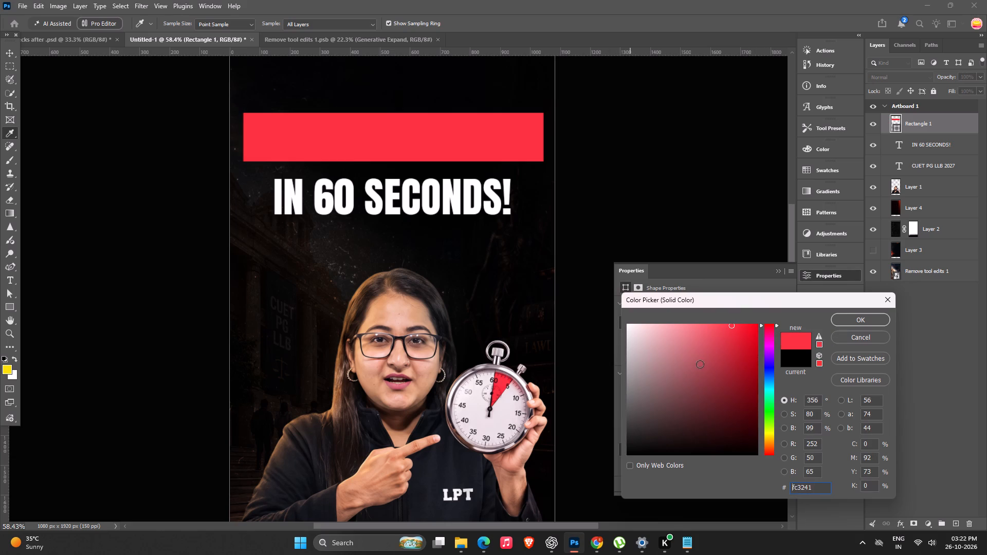
{"action": "left_click_drag", "start_coordinate": [741, 330], "coordinate": [776, 316]}
{"action": "left_click", "coordinate": [830, 323]}
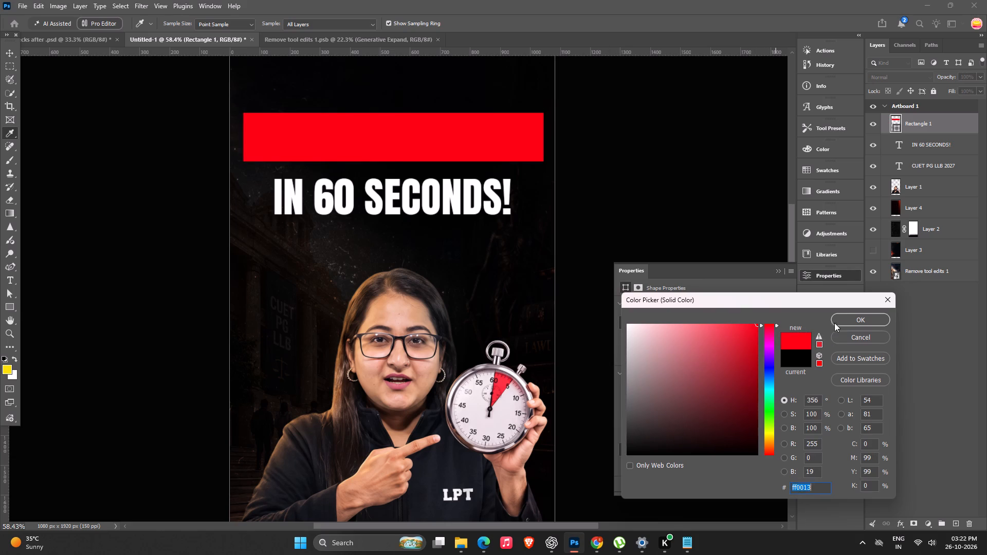
{"action": "left_click", "coordinate": [834, 323]}
Move the red rectangle down the layer stack to just below the woman's layer, behind the "CUET PG LLB 2027" text.
{"action": "key", "text": "ctrl+bracketleft"}
{"action": "key", "text": "ctrl+bracketleft"}
{"action": "key", "text": "ctrl+bracketleft"}
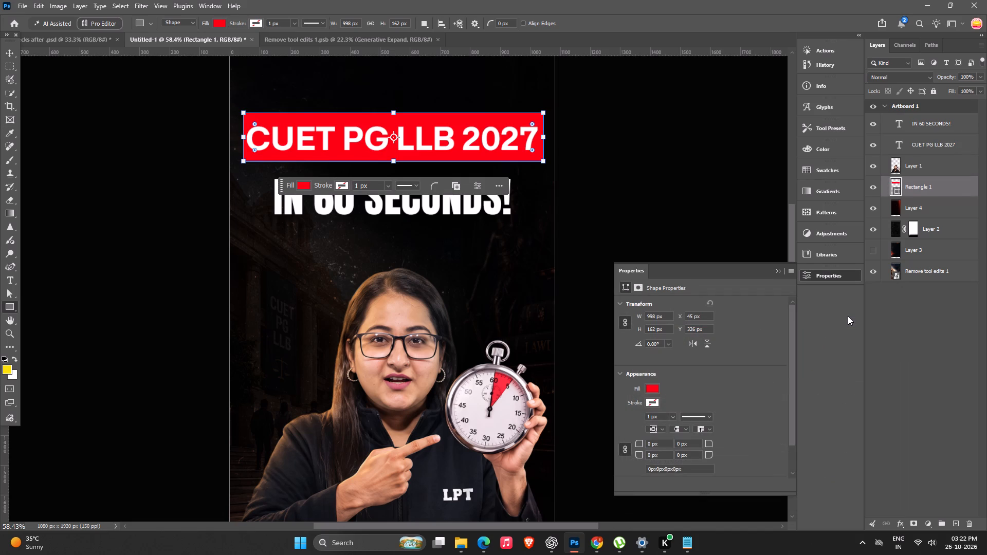
{"action": "key", "text": "v"}
{"action": "left_click", "coordinate": [595, 216]}
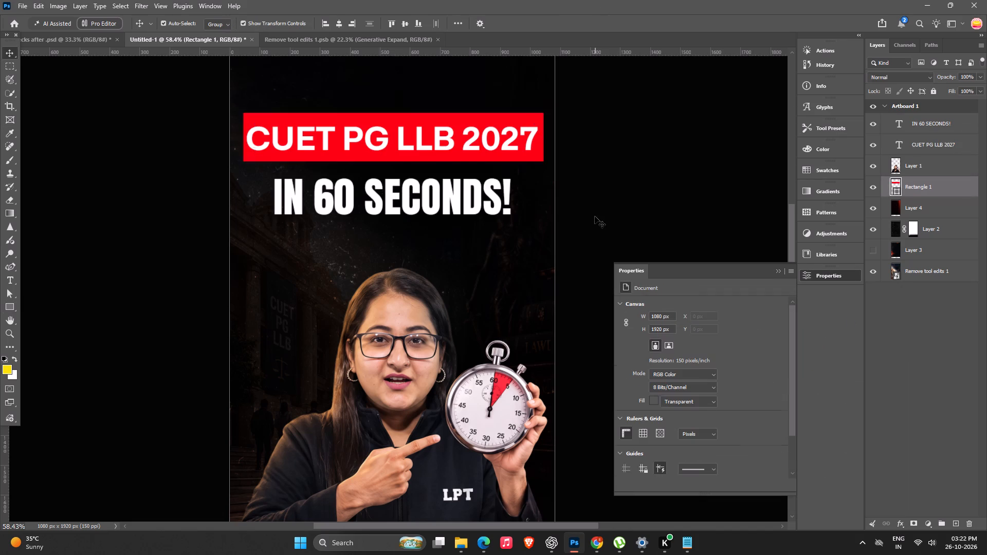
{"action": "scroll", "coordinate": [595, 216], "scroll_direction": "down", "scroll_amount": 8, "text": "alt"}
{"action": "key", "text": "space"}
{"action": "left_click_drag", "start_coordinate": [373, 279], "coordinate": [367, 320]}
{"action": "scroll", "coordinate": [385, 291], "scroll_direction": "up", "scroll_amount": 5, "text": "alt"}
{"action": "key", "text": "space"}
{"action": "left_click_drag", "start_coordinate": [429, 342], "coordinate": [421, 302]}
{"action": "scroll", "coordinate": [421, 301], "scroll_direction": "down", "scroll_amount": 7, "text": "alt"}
Place "3 YEAR LLB reel cover size.png" from the All Size Logos folder in File Explorer onto the Photoshop artboard at full artboard size.
{"action": "left_click", "coordinate": [457, 541]}
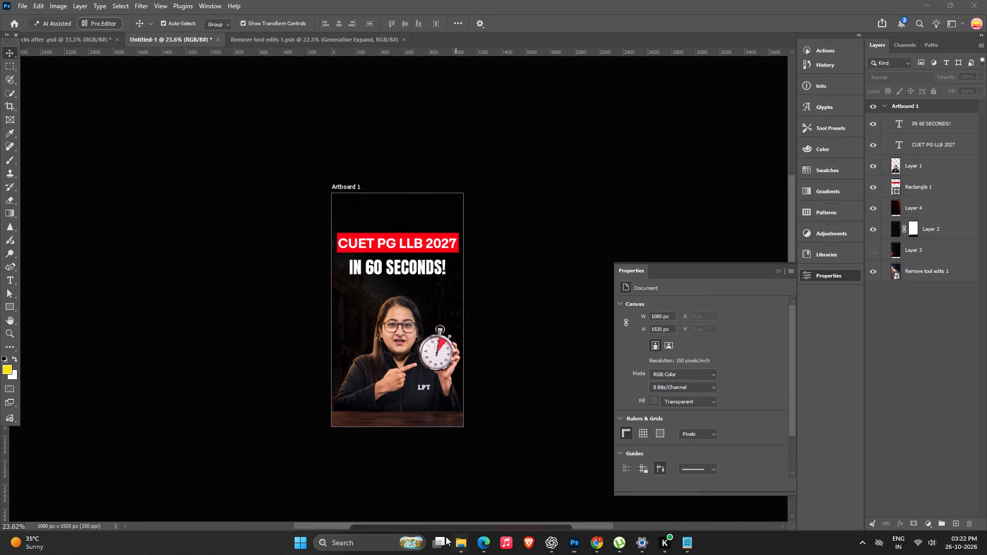
{"action": "left_click", "coordinate": [396, 489]}
{"action": "left_click", "coordinate": [54, 138]}
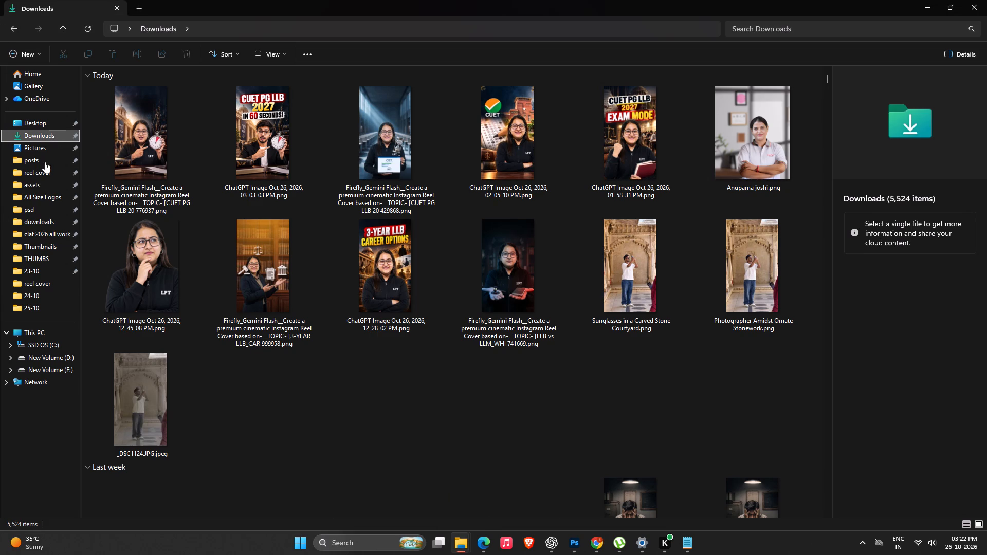
{"action": "double_click", "coordinate": [45, 201]}
{"action": "scroll", "coordinate": [397, 248], "scroll_direction": "down", "scroll_amount": 13}
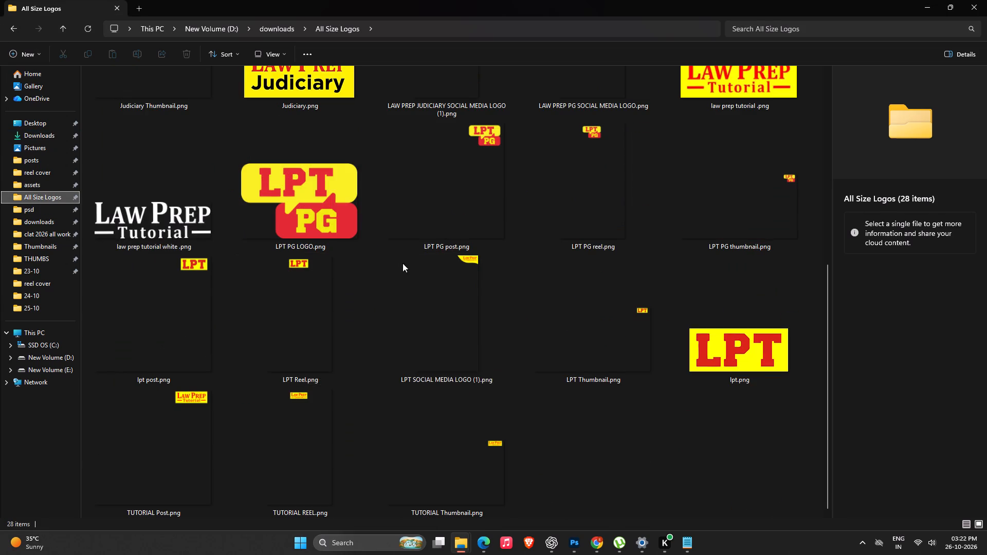
{"action": "scroll", "coordinate": [407, 204], "scroll_direction": "up", "scroll_amount": 4}
{"action": "left_click_drag", "start_coordinate": [290, 82], "coordinate": [583, 501]}
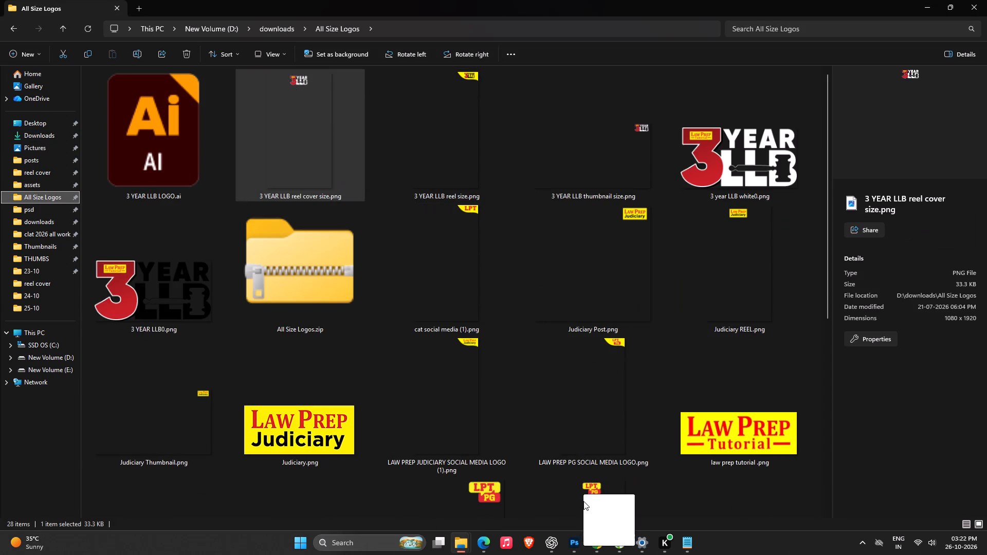
{"action": "left_click_drag", "start_coordinate": [583, 501], "coordinate": [410, 336]}
{"action": "key", "text": "Return"}
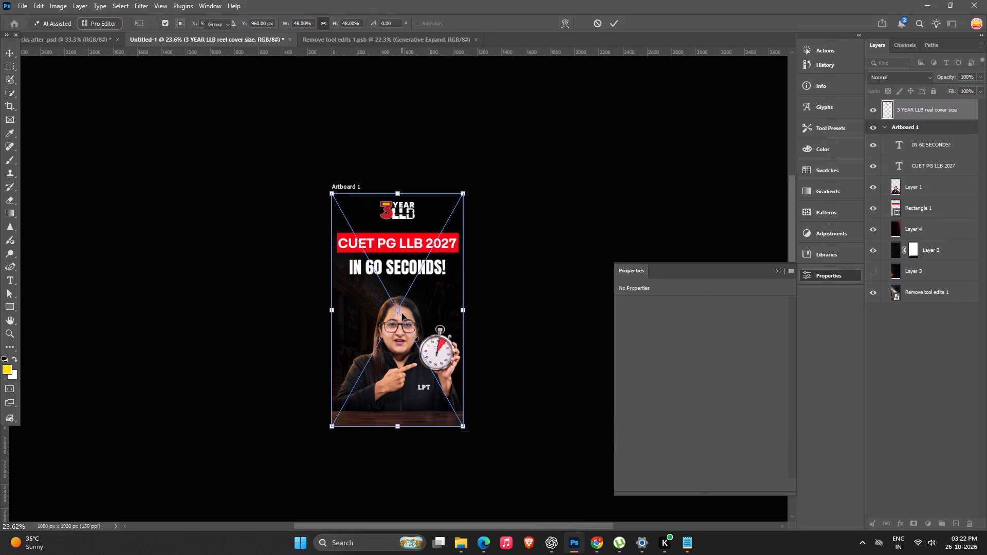
{"action": "left_click", "coordinate": [619, 301]}
Trim the red rectangle's top and bottom edges closer to the "CUET PG LLB 2027" text, making it about 127 px high.
{"action": "scroll", "coordinate": [412, 335], "scroll_direction": "up", "scroll_amount": 4, "text": "alt"}
{"action": "key", "text": "space"}
{"action": "left_click_drag", "start_coordinate": [353, 302], "coordinate": [340, 298]}
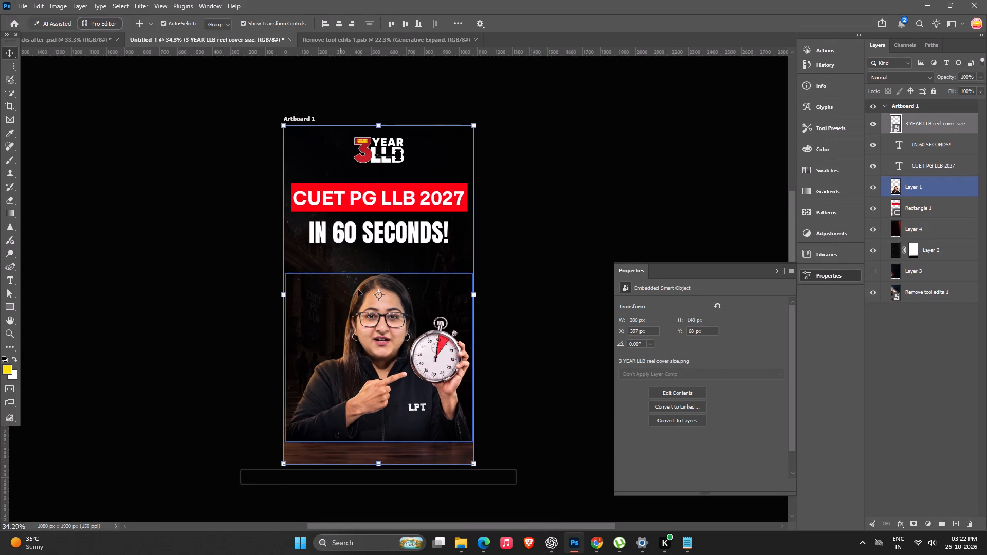
{"action": "scroll", "coordinate": [437, 219], "scroll_direction": "up", "scroll_amount": 4, "text": "alt"}
{"action": "left_click", "coordinate": [376, 206]}
{"action": "scroll", "coordinate": [376, 206], "scroll_direction": "up", "scroll_amount": 4, "text": "alt"}
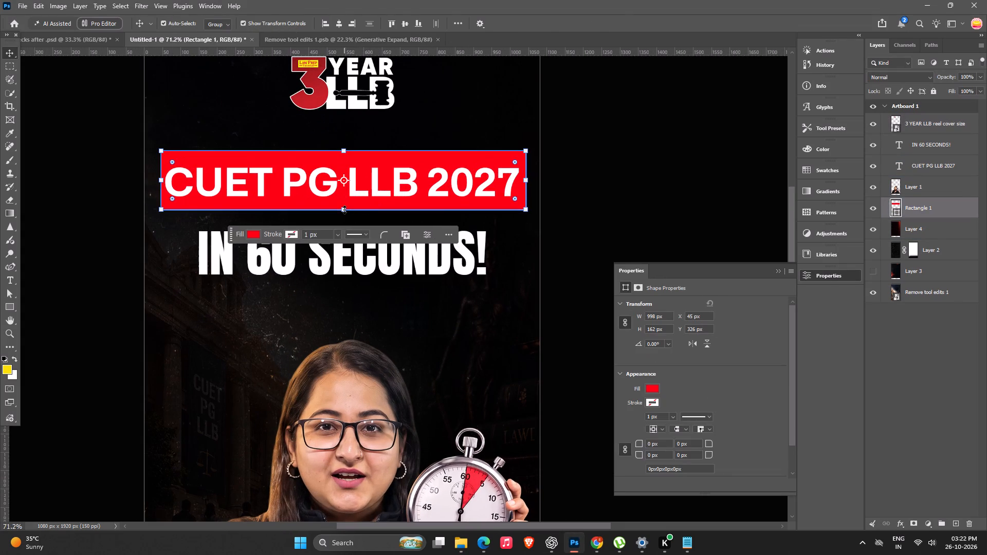
{"action": "left_click_drag", "start_coordinate": [344, 210], "coordinate": [344, 204], "text": "shift"}
{"action": "left_click_drag", "start_coordinate": [342, 151], "coordinate": [345, 158], "text": "shift"}
{"action": "key", "text": "Return"}
{"action": "scroll", "coordinate": [344, 158], "scroll_direction": "up", "scroll_amount": 1}
{"action": "left_click", "coordinate": [761, 106]}
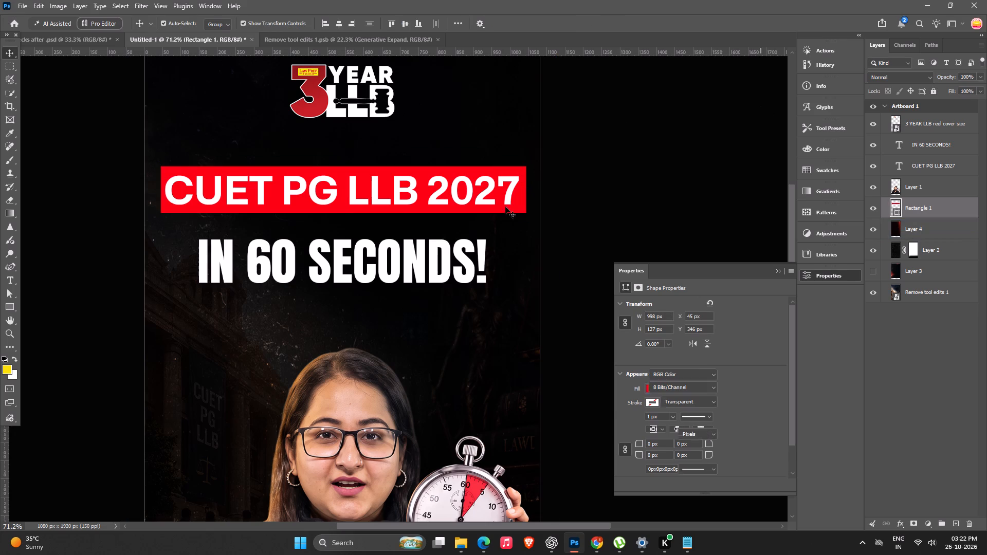
Break the "IN 60 SECONDS!" text into two lines, with "SECONDS!" on the second line.
{"action": "scroll", "coordinate": [403, 214], "scroll_direction": "down", "scroll_amount": 6, "text": "alt"}
{"action": "key", "text": "space"}
{"action": "left_click_drag", "start_coordinate": [379, 311], "coordinate": [365, 285]}
{"action": "double_click", "coordinate": [369, 219]}
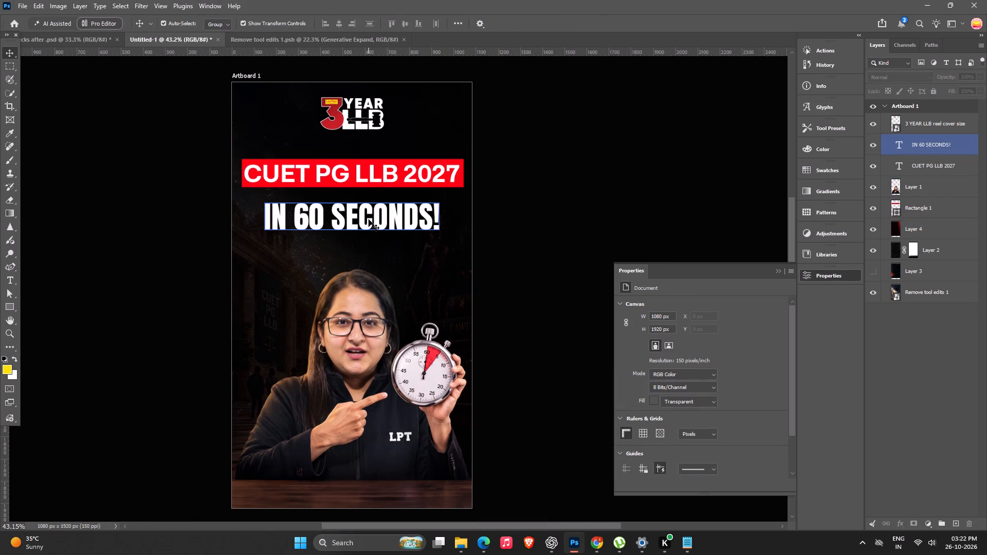
{"action": "left_click", "coordinate": [342, 221]}
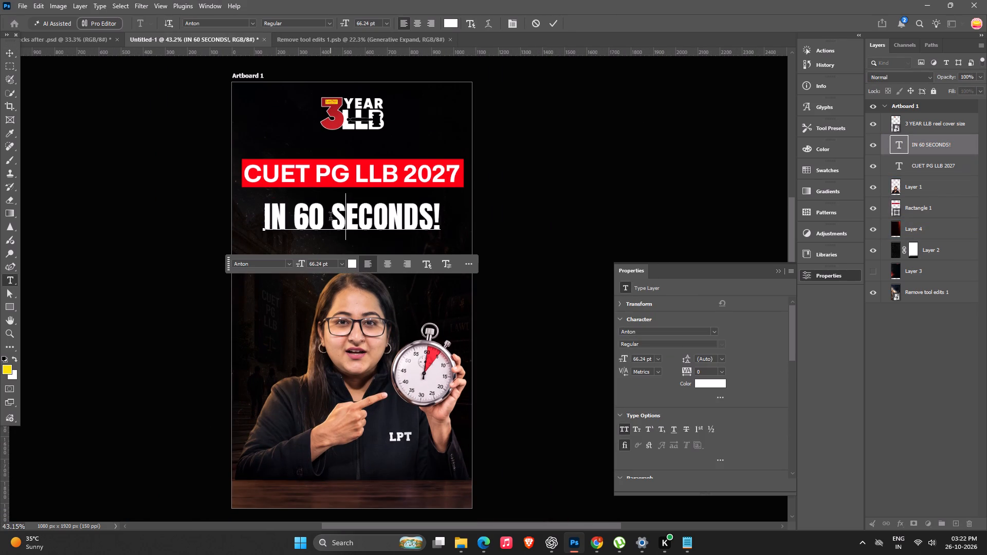
{"action": "left_click", "coordinate": [331, 218]}
{"action": "key", "text": "Return"}
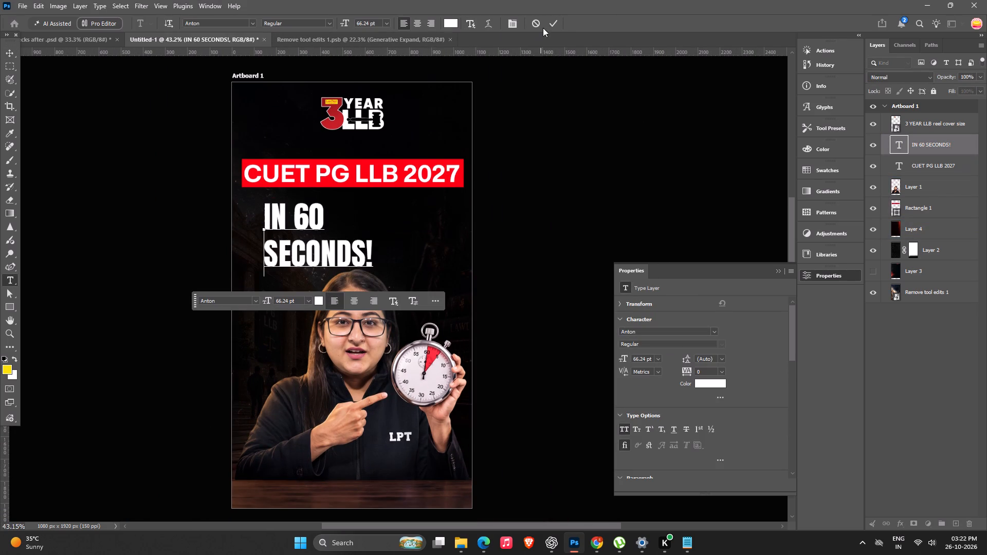
{"action": "left_click", "coordinate": [552, 25]}
Centre-align the two-line "IN 60 SECONDS!" text and move it to the artboard's centre, just beneath the red banner.
{"action": "left_click", "coordinate": [355, 300]}
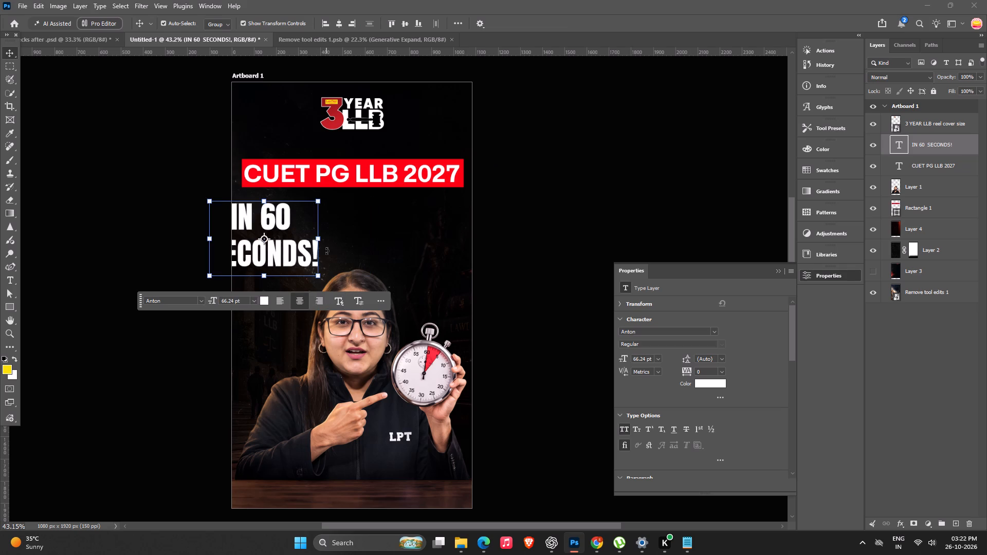
{"action": "left_click_drag", "start_coordinate": [284, 242], "coordinate": [370, 236]}
{"action": "key", "text": "Return"}
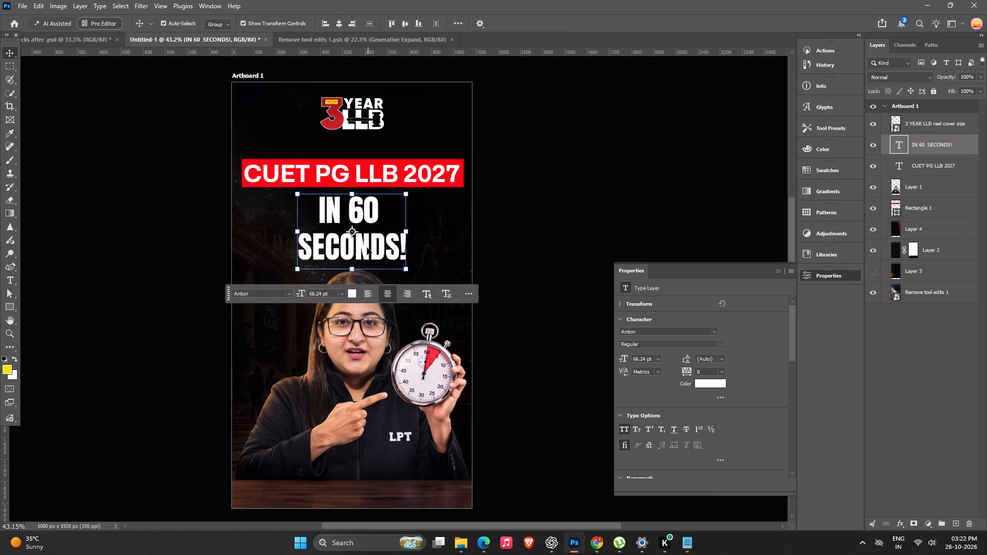
Cut "SECONDS!" out of the two-line headline so the text layer reads only "IN 60".
{"action": "double_click", "coordinate": [365, 251]}
{"action": "left_click_drag", "start_coordinate": [301, 249], "coordinate": [472, 260]}
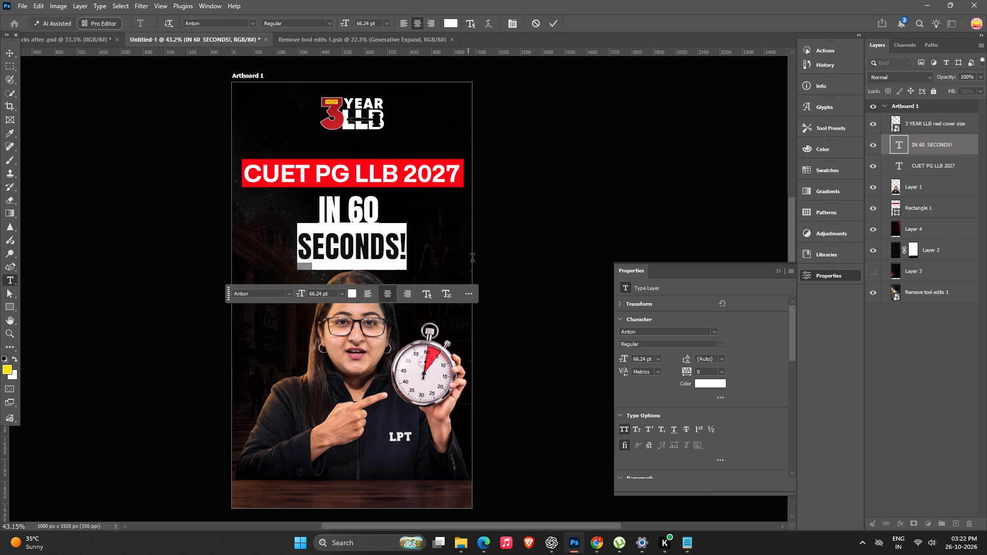
{"action": "left_click_drag", "start_coordinate": [472, 260], "coordinate": [473, 260]}
{"action": "key", "text": "ctrl+x"}
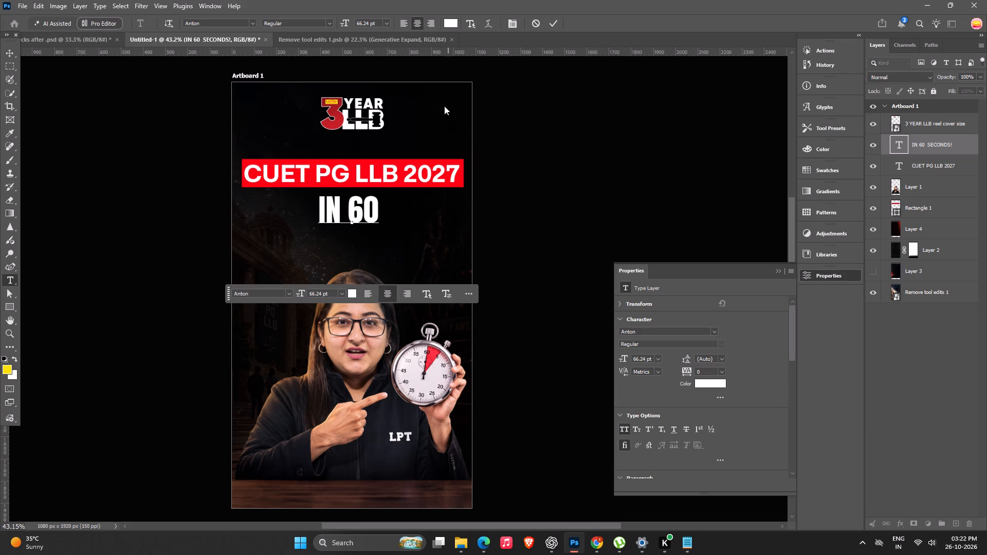
{"action": "left_click", "coordinate": [556, 21]}
{"action": "left_click", "coordinate": [548, 173]}
Enlarge the "IN 60" text to about 152% (100.82 pt) and place it centred just beneath the red banner.
{"action": "scroll", "coordinate": [384, 226], "scroll_direction": "up", "scroll_amount": 2, "text": "alt"}
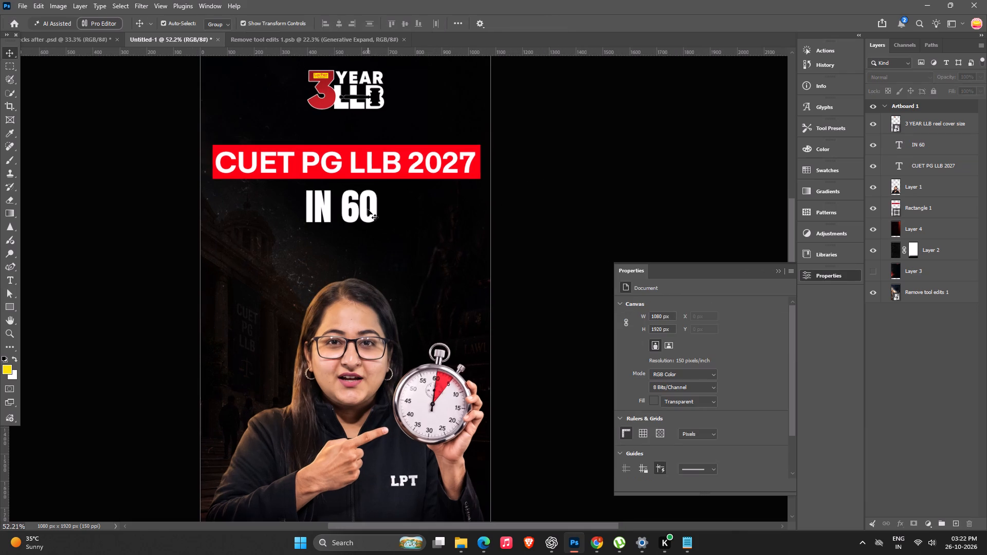
{"action": "left_click", "coordinate": [368, 209]}
{"action": "left_click_drag", "start_coordinate": [389, 188], "coordinate": [432, 183], "text": "alt"}
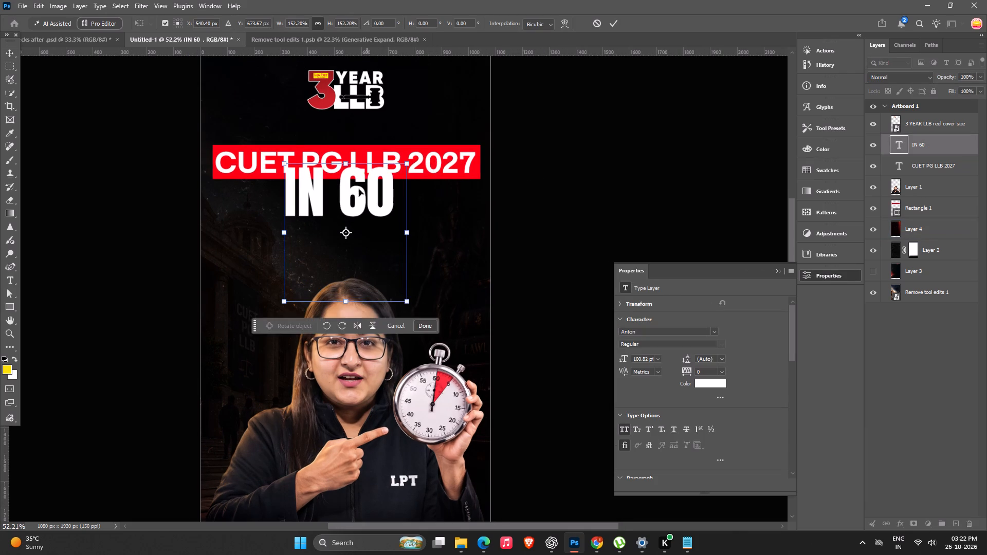
{"action": "left_click_drag", "start_coordinate": [358, 189], "coordinate": [365, 202]}
{"action": "key", "text": "Return"}
{"action": "left_click", "coordinate": [733, 174]}
Nudge the red rectangle and its "CUET PG LLB 2027" text together up about 10 px, putting the rectangle at Y 336 px.
{"action": "scroll", "coordinate": [731, 160], "scroll_direction": "down", "scroll_amount": 8, "text": "alt"}
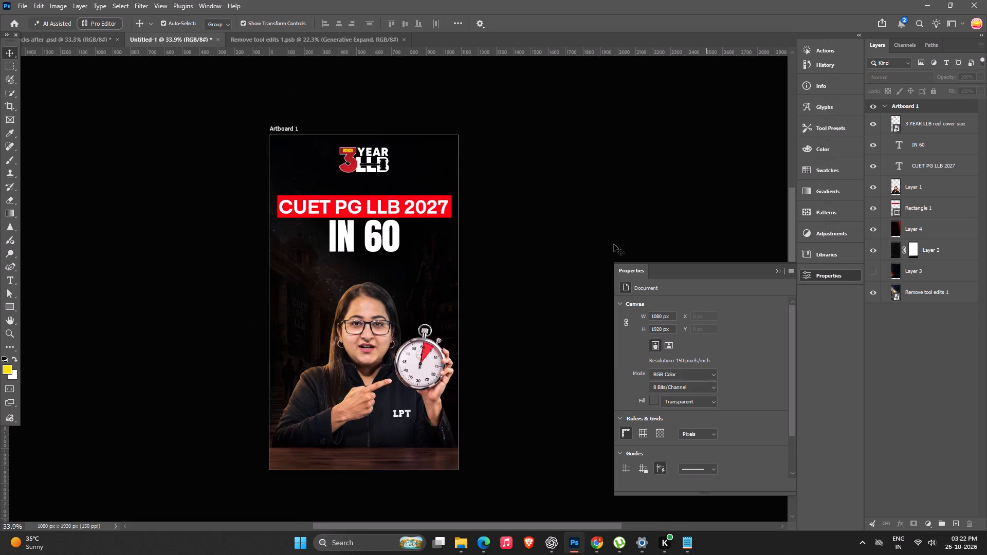
{"action": "key", "text": "space"}
{"action": "left_click_drag", "start_coordinate": [248, 355], "coordinate": [241, 346]}
{"action": "scroll", "coordinate": [344, 227], "scroll_direction": "up", "scroll_amount": 12, "text": "alt"}
{"action": "left_click", "coordinate": [487, 218]}
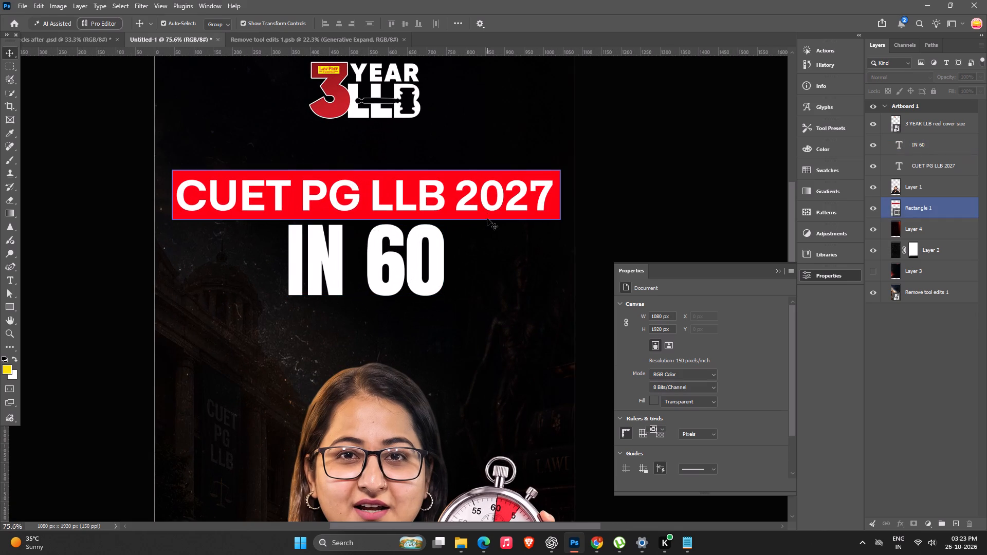
{"action": "left_click", "coordinate": [488, 191], "text": "shift"}
{"action": "key", "text": "shift+Up"}
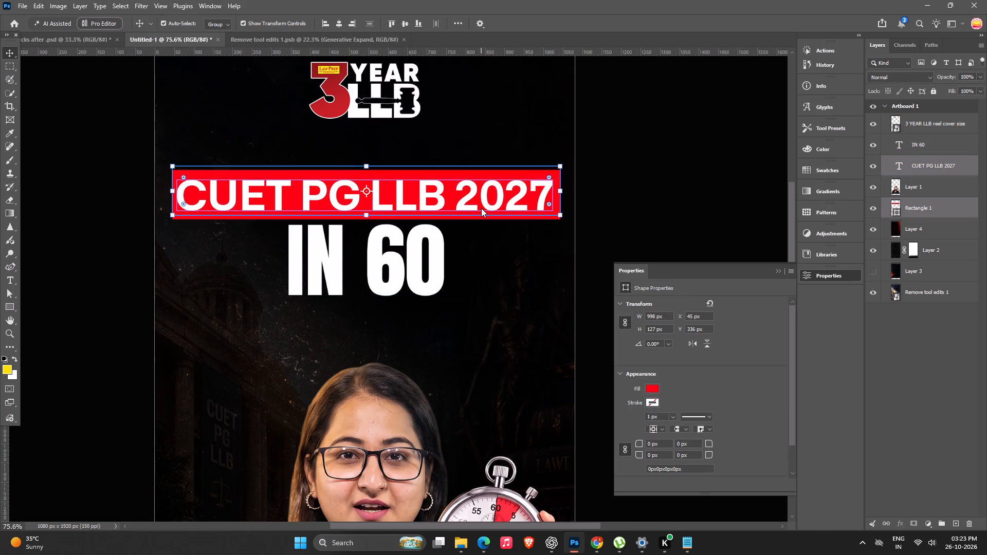
{"action": "key", "text": "shift+Up"}
{"action": "key", "text": "shift+Up"}
{"action": "key", "text": "shift+Up"}
{"action": "key", "text": "shift+Up"}
{"action": "key", "text": "shift+Up"}
{"action": "key", "text": "shift+Up"}
{"action": "key", "text": "shift+Down"}
{"action": "key", "text": "shift+Down"}
{"action": "key", "text": "shift+Down"}
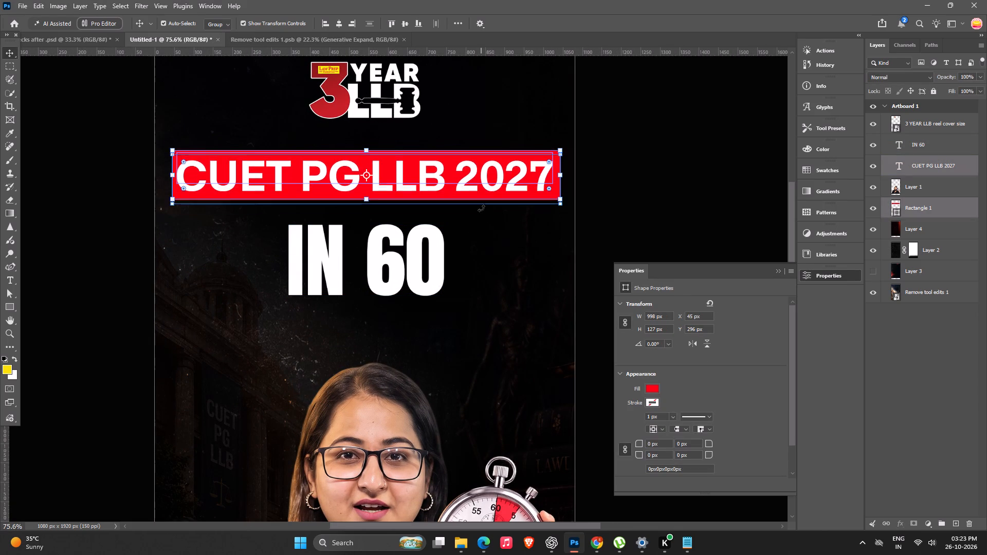
{"action": "key", "text": "shift+Down"}
{"action": "key", "text": "shift+Down"}
{"action": "key", "text": "shift+Down"}
{"action": "key", "text": "shift+Return"}
{"action": "left_click", "coordinate": [706, 195]}
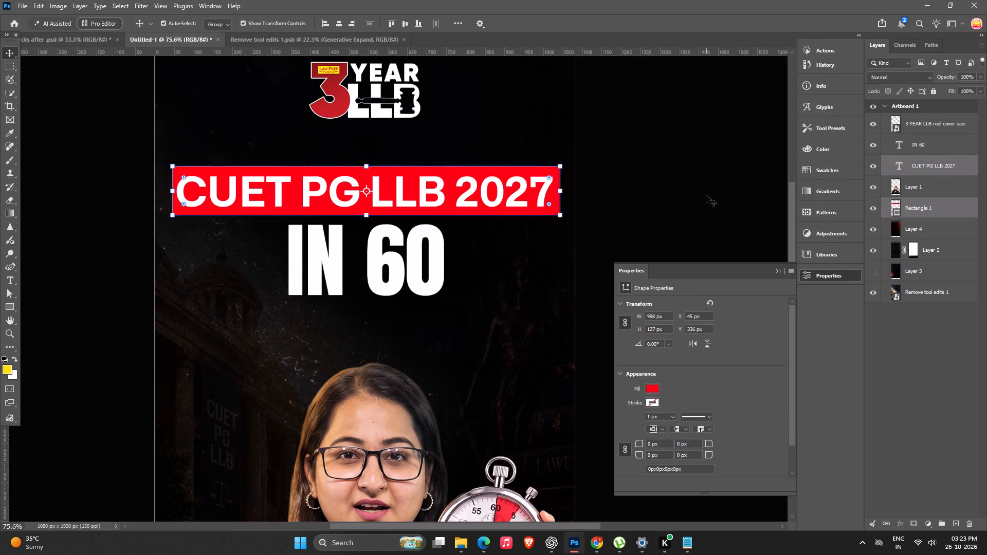
Duplicate the "IN 60" text directly below itself and replace the copy's wording with the cut "SECONDS!".
{"action": "scroll", "coordinate": [267, 245], "scroll_direction": "down", "scroll_amount": 8, "text": "alt"}
{"action": "key", "text": "space"}
{"action": "key", "text": "space"}
{"action": "key", "text": "space"}
{"action": "key", "text": "space"}
{"action": "left_click_drag", "start_coordinate": [310, 284], "coordinate": [373, 235]}
{"action": "scroll", "coordinate": [379, 230], "scroll_direction": "up", "scroll_amount": 5, "text": "alt"}
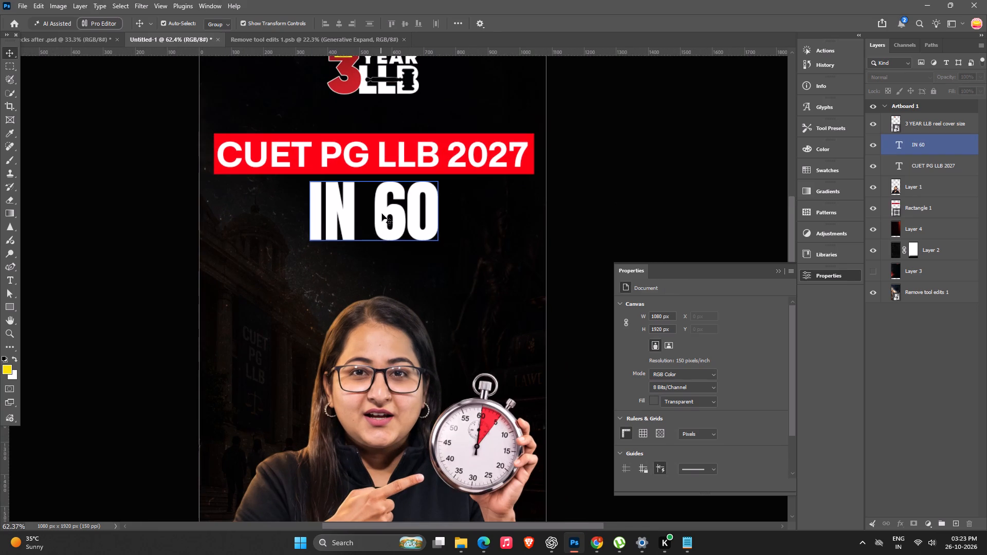
{"action": "left_click_drag", "start_coordinate": [382, 210], "coordinate": [387, 266], "text": "alt"}
{"action": "double_click", "coordinate": [388, 266]}
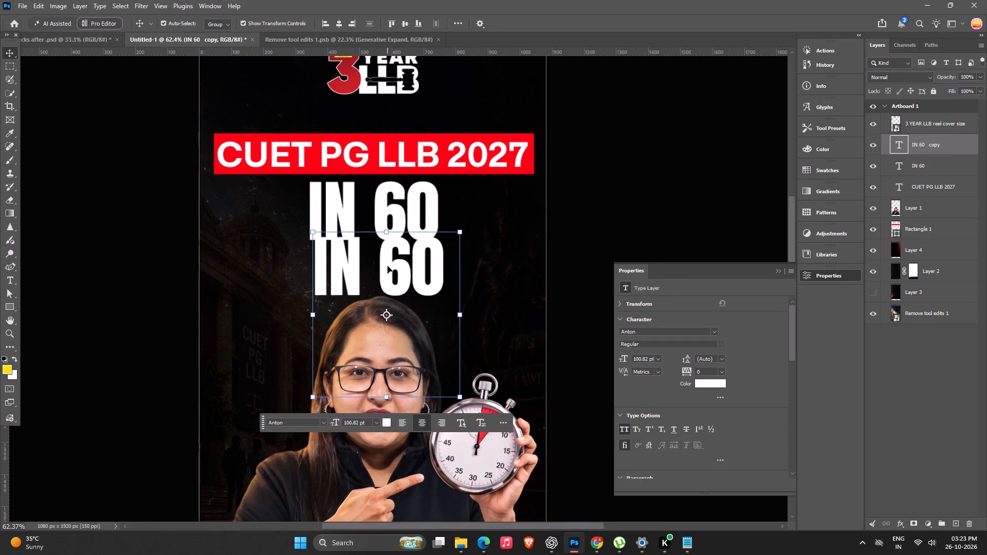
{"action": "key", "text": "ctrl+BackSpace"}
{"action": "key", "text": "ctrl+v"}
{"action": "key", "text": "Return"}
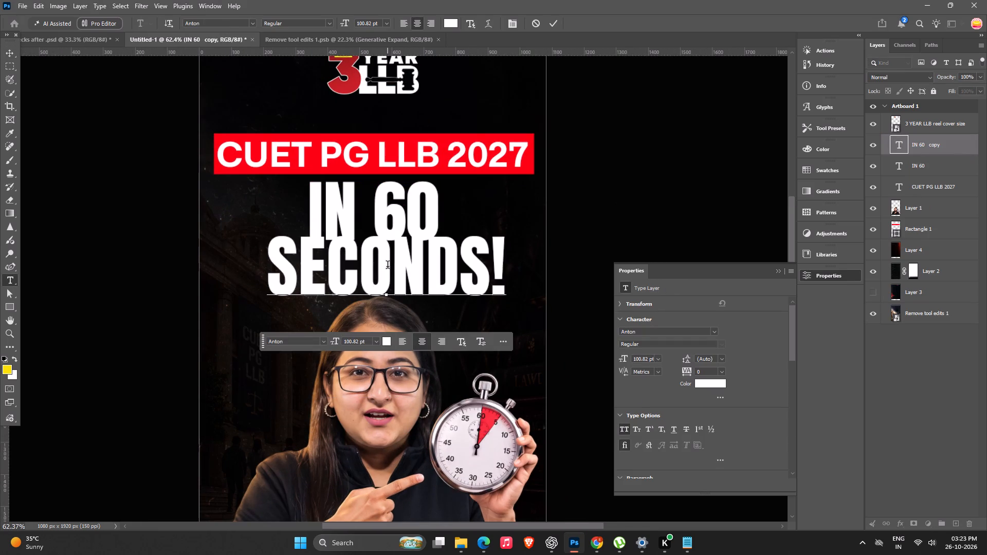
{"action": "left_click", "coordinate": [688, 200]}
Cut the word "IN" from the "IN 60" text so that only "60" remains.
{"action": "scroll", "coordinate": [485, 254], "scroll_direction": "up", "scroll_amount": 3, "text": "alt"}
{"action": "key", "text": "space"}
{"action": "key", "text": "space"}
{"action": "key", "text": "space"}
{"action": "left_click_drag", "start_coordinate": [370, 267], "coordinate": [373, 273]}
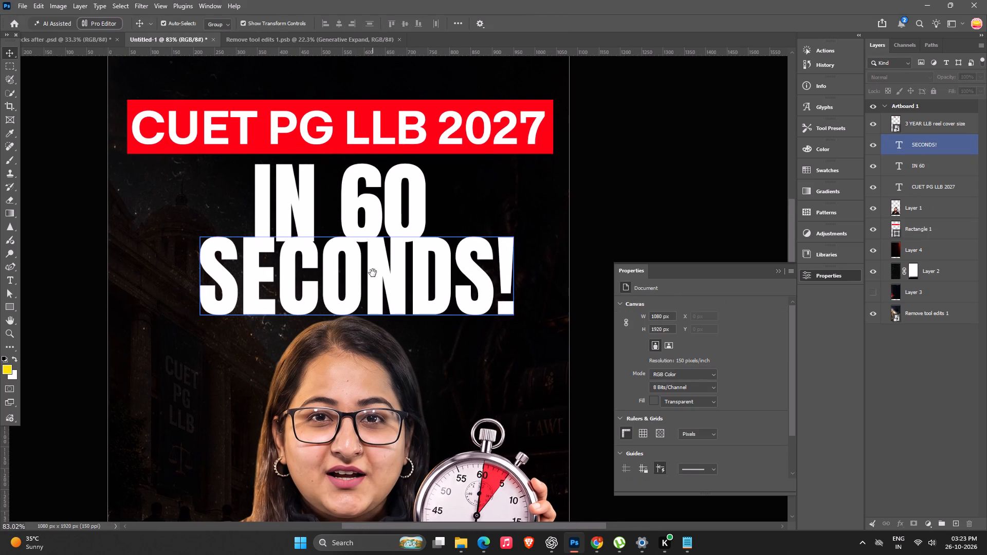
{"action": "triple_click", "coordinate": [382, 208]}
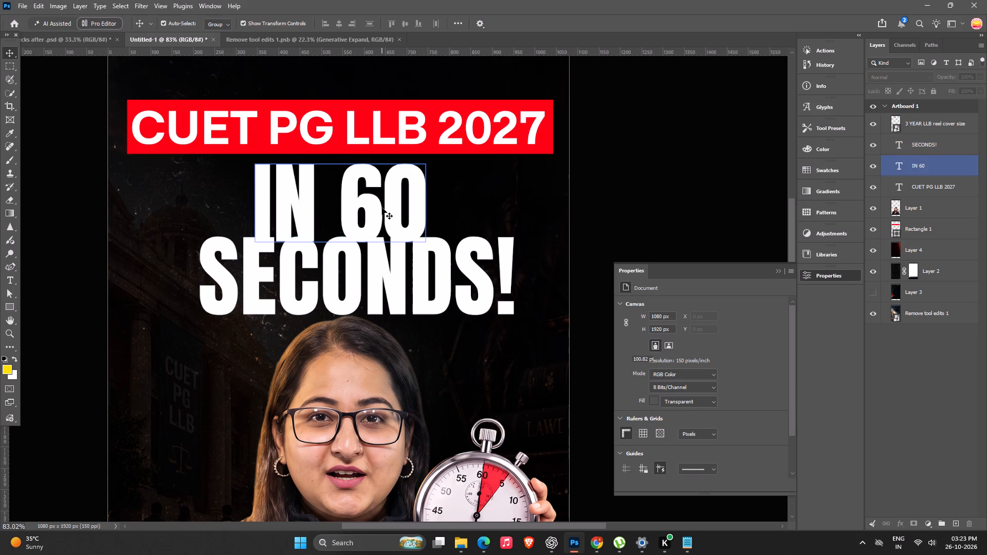
{"action": "left_click_drag", "start_coordinate": [320, 209], "coordinate": [188, 197]}
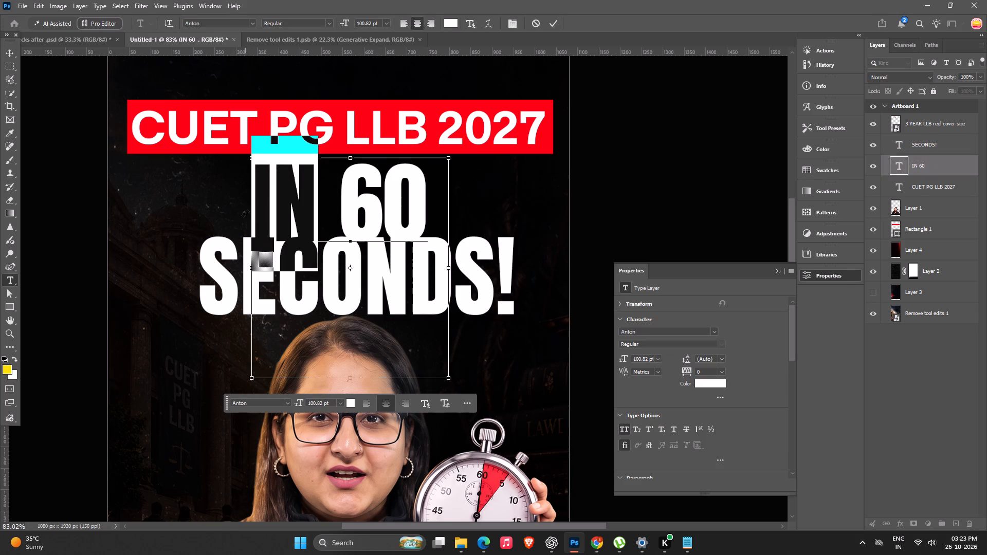
{"action": "key", "text": "ctrl+x"}
{"action": "left_click", "coordinate": [692, 187]}
Scale the "60" and "SECONDS!" texts down together about their centre to 89.32 pt.
{"action": "key", "text": "space"}
{"action": "key", "text": "space"}
{"action": "key", "text": "space"}
{"action": "left_click_drag", "start_coordinate": [307, 252], "coordinate": [307, 285]}
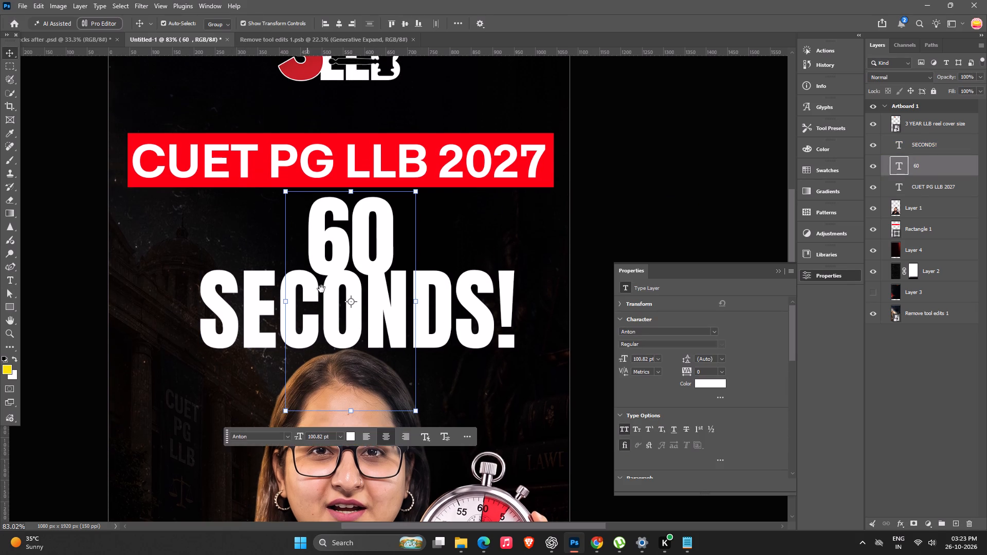
{"action": "left_click", "coordinate": [460, 301]}
{"action": "left_click", "coordinate": [381, 222], "text": "shift"}
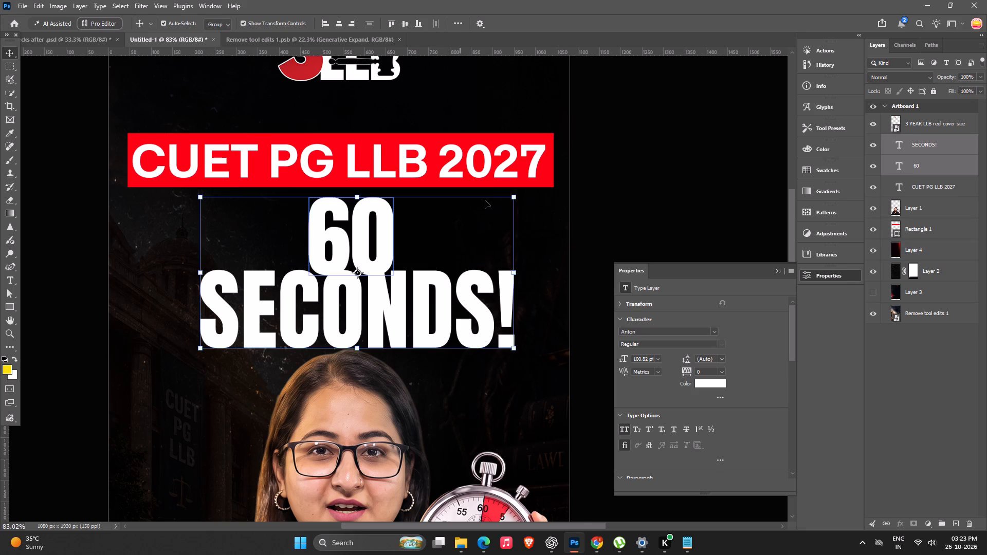
{"action": "left_click_drag", "start_coordinate": [513, 197], "coordinate": [492, 200], "text": "alt"}
{"action": "key", "text": "Return"}
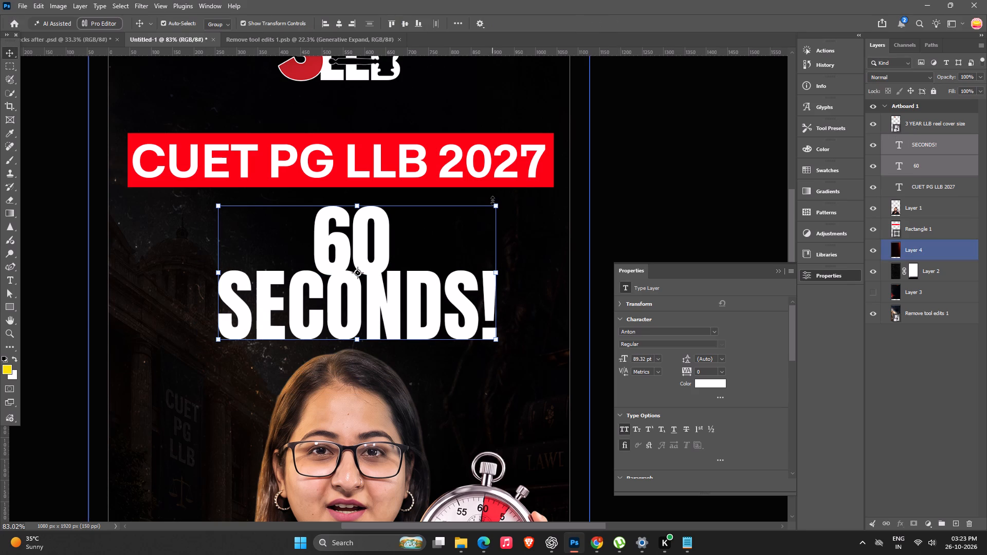
{"action": "left_click", "coordinate": [699, 177]}
Move "60" about 45 px right and 25 px up, leaving a small gap above "SECONDS!".
{"action": "left_click_drag", "start_coordinate": [344, 243], "coordinate": [374, 233]}
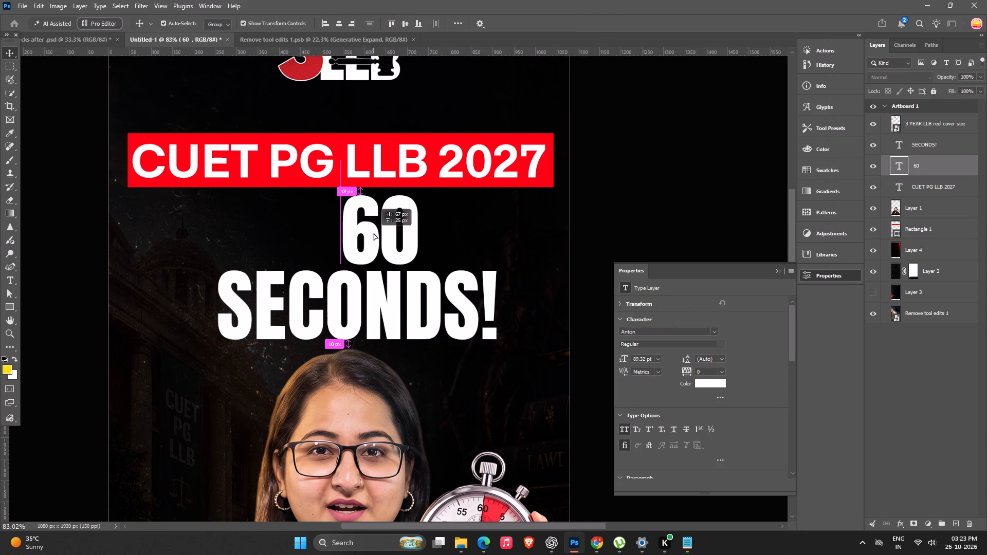
{"action": "left_click_drag", "start_coordinate": [374, 233], "coordinate": [363, 238]}
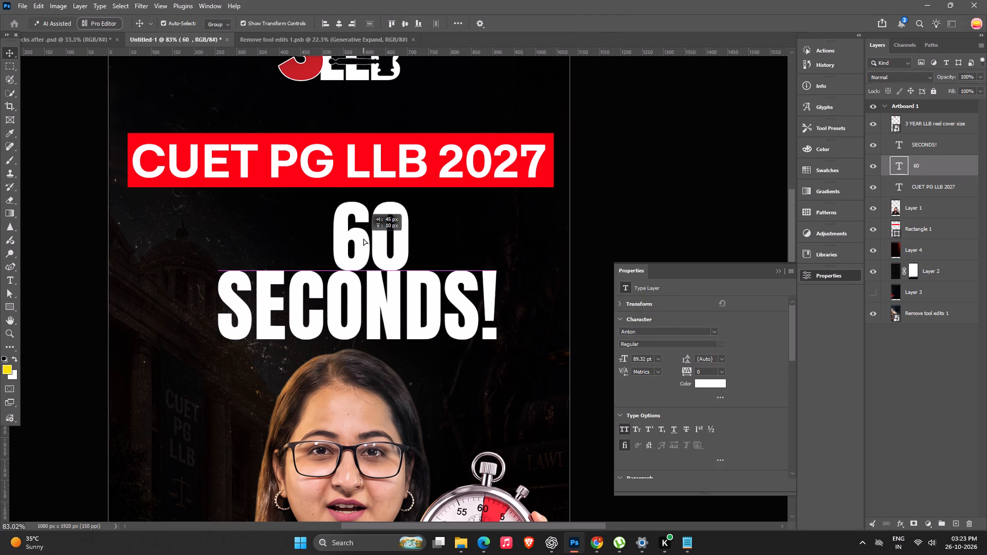
{"action": "left_click_drag", "start_coordinate": [363, 238], "coordinate": [364, 234]}
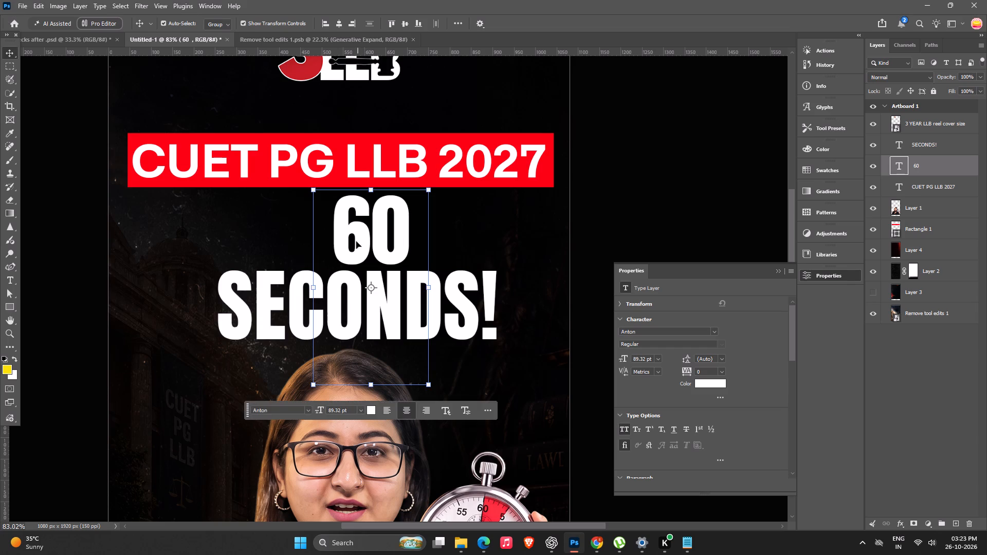
Duplicate the "60" text to its left and replace the copy's wording with the cut "IN".
{"action": "left_click_drag", "start_coordinate": [385, 247], "coordinate": [298, 250], "text": "alt"}
{"action": "double_click", "coordinate": [298, 250]}
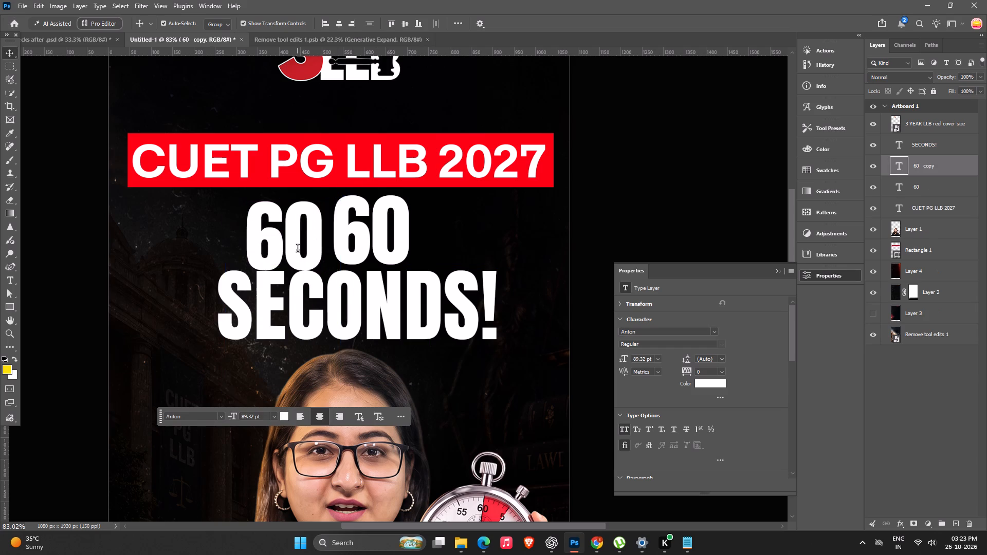
{"action": "key", "text": "ctrl+BackSpace"}
{"action": "key", "text": "ctrl+BackSpace"}
{"action": "key", "text": "ctrl+v"}
{"action": "key", "text": "Return"}
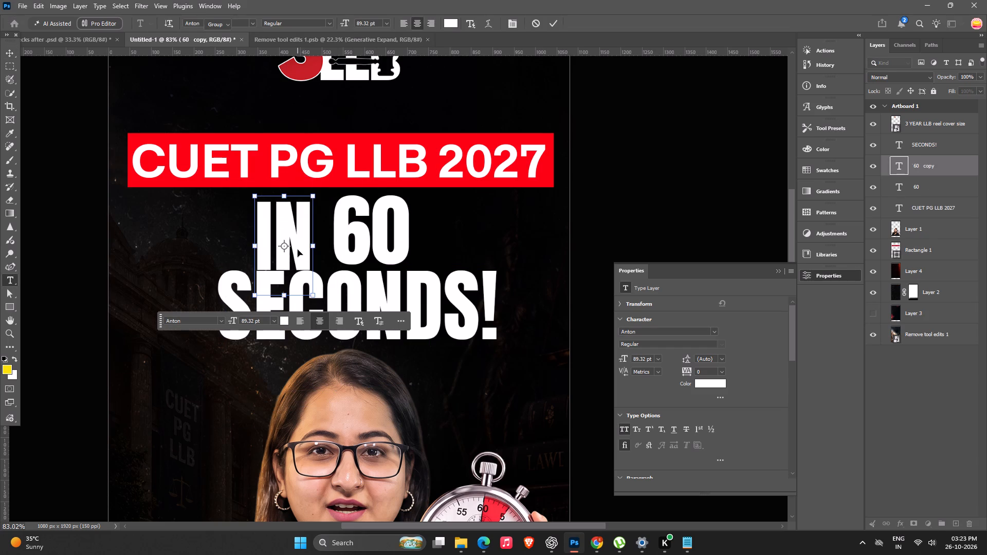
Set the "IN" text's font to the script font Modish Regular and turn off All Caps.
{"action": "left_click", "coordinate": [720, 332]}
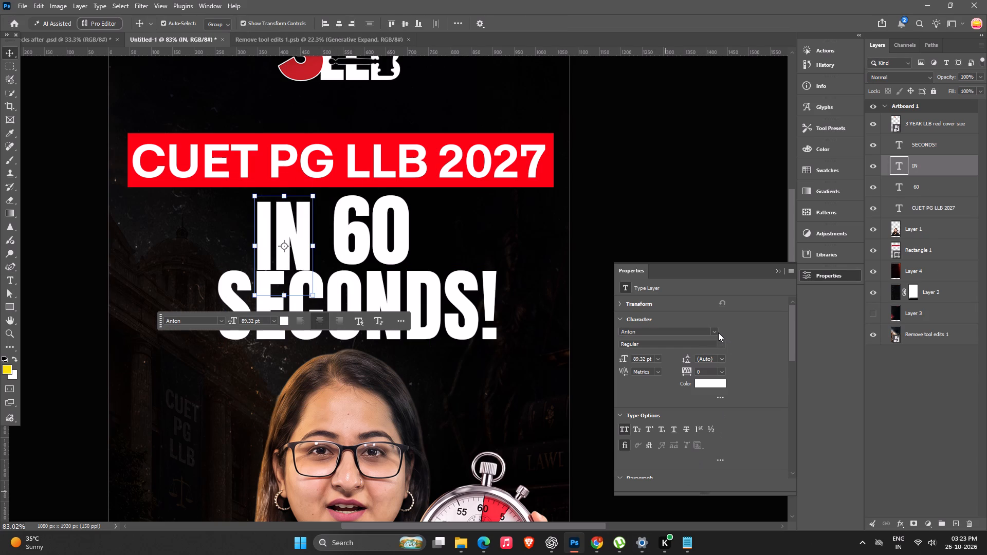
{"action": "left_click", "coordinate": [641, 90]}
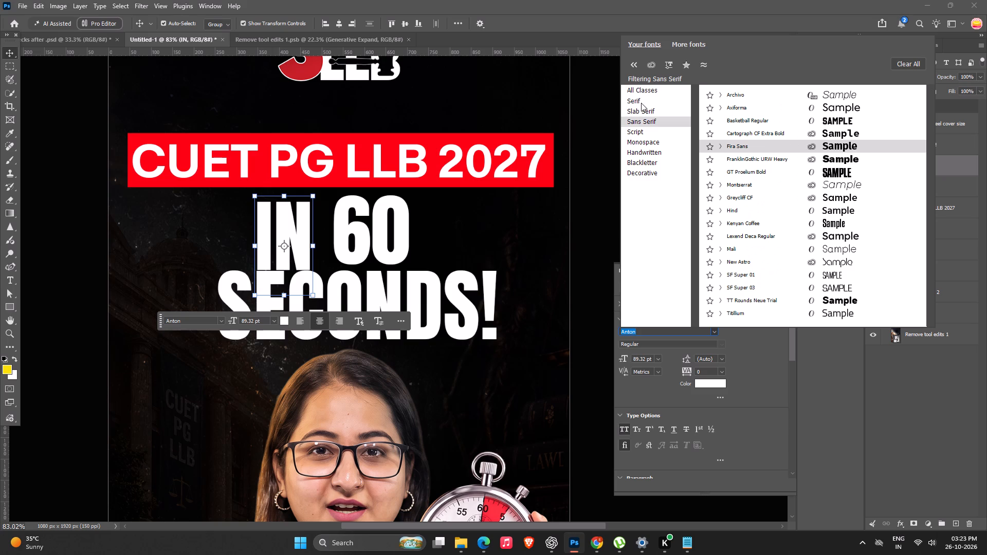
{"action": "left_click", "coordinate": [648, 127]}
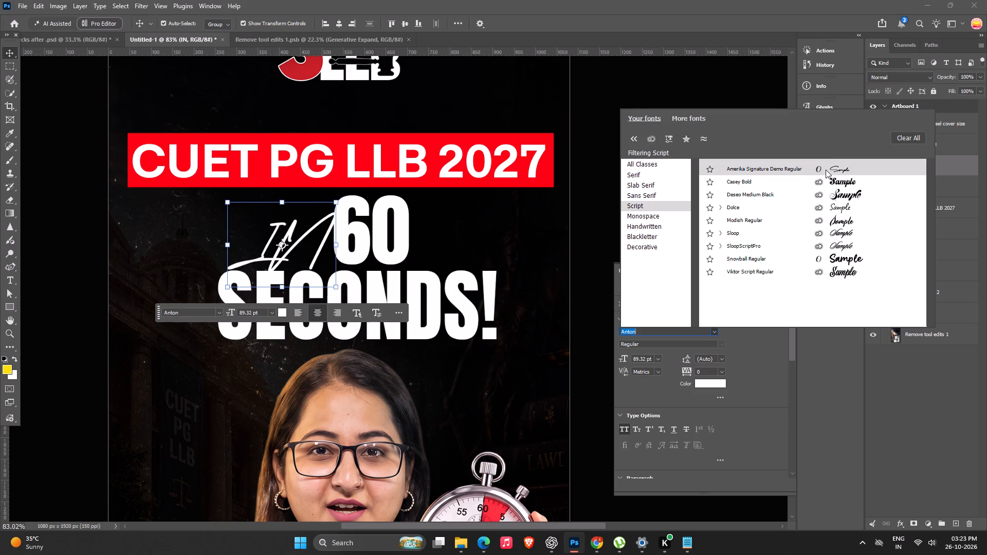
{"action": "left_click", "coordinate": [842, 223]}
{"action": "left_click", "coordinate": [627, 431]}
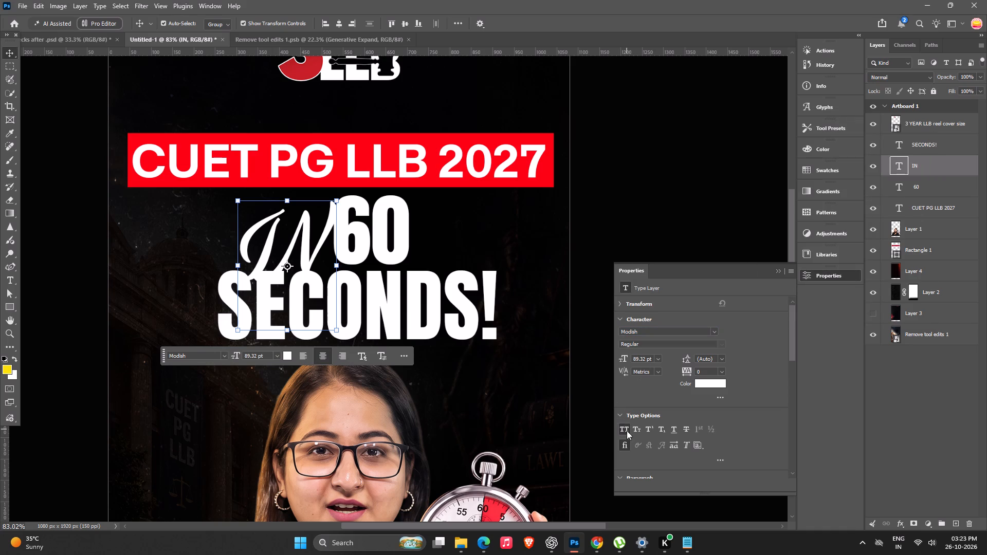
{"action": "left_click", "coordinate": [648, 151]}
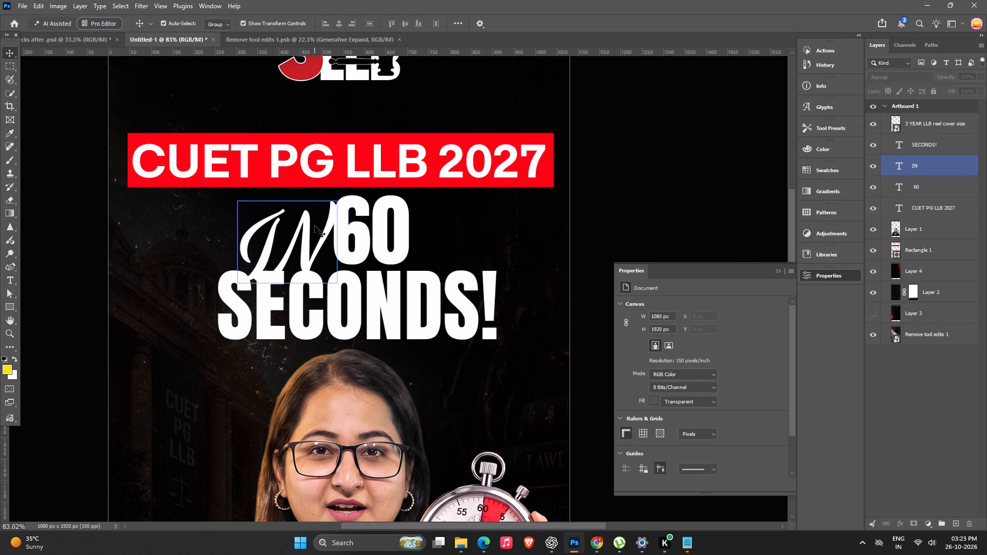
Retype the "IN" text in lowercase as "in".
{"action": "double_click", "coordinate": [315, 226]}
{"action": "key", "text": "BackSpace"}
{"action": "key", "text": "BackSpace"}
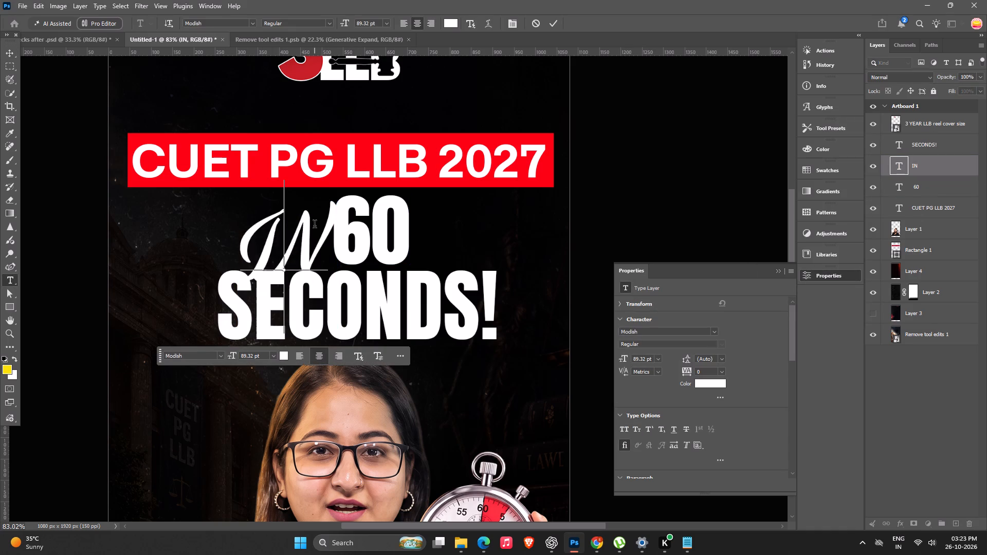
{"action": "key", "text": "BackSpace"}
{"action": "type", "text": "in"}
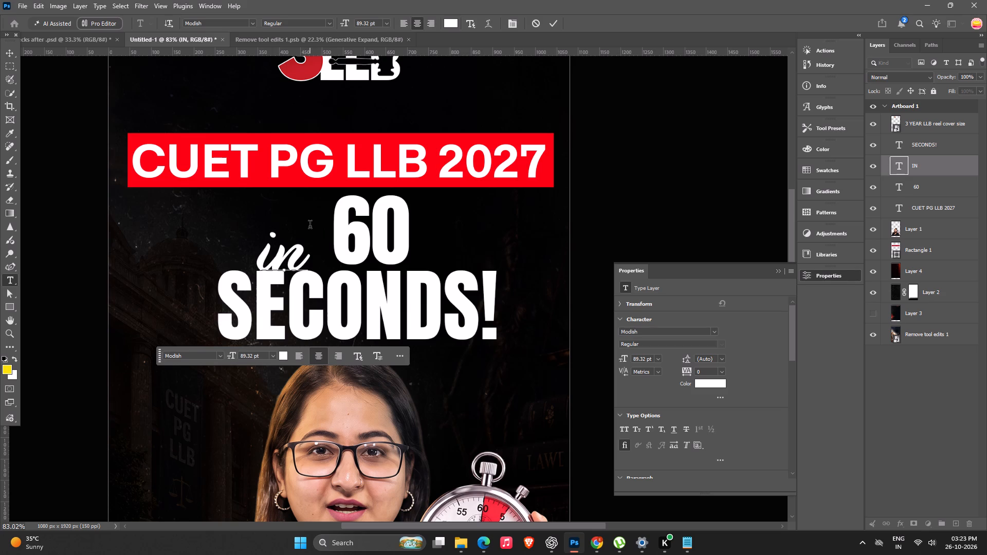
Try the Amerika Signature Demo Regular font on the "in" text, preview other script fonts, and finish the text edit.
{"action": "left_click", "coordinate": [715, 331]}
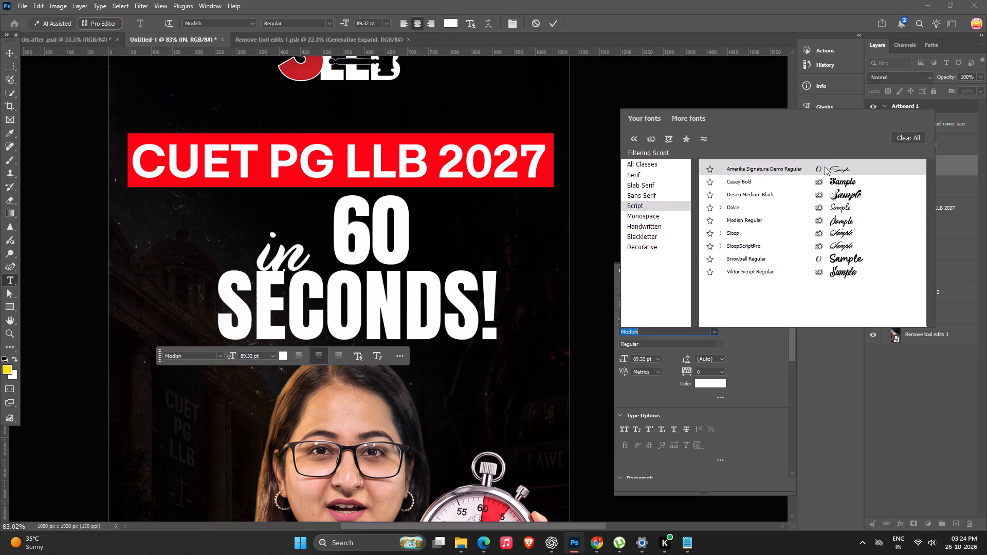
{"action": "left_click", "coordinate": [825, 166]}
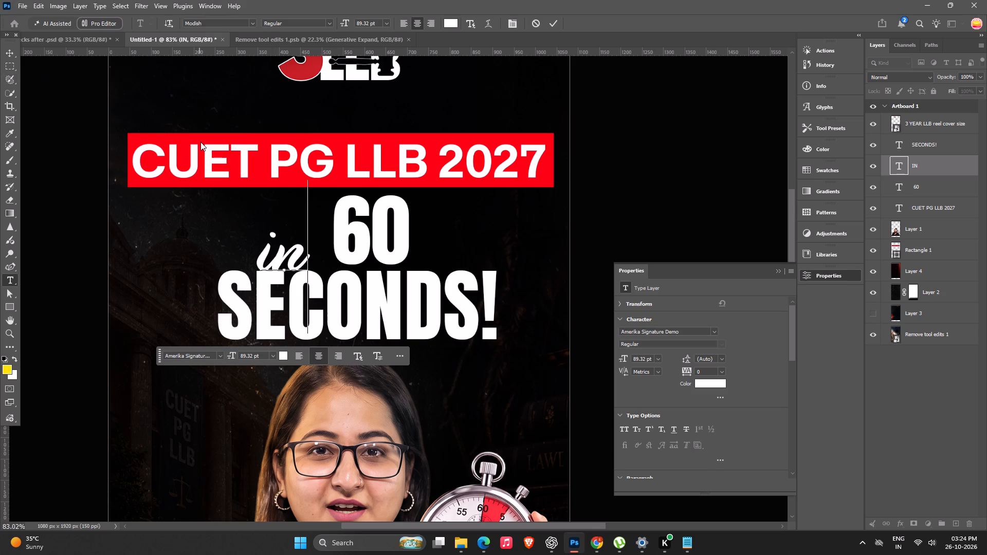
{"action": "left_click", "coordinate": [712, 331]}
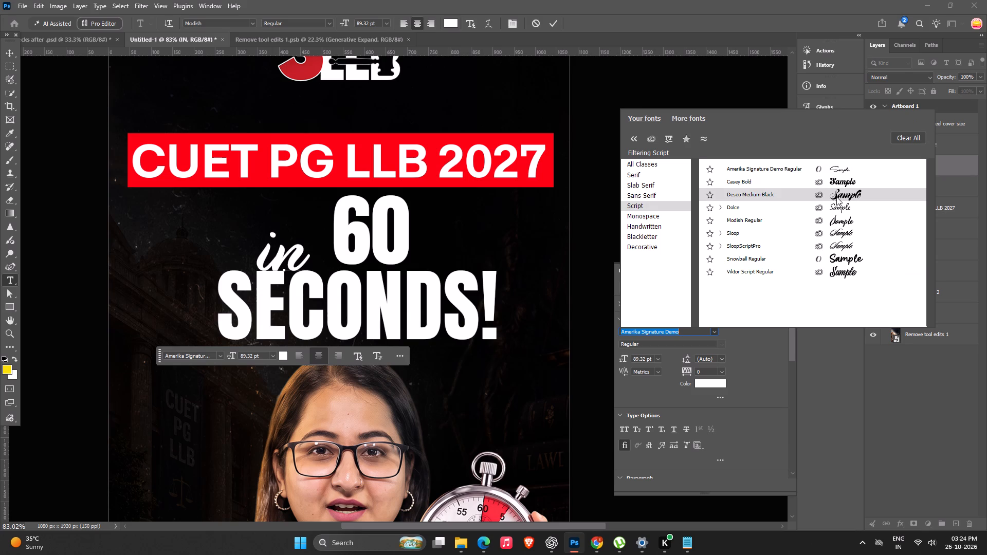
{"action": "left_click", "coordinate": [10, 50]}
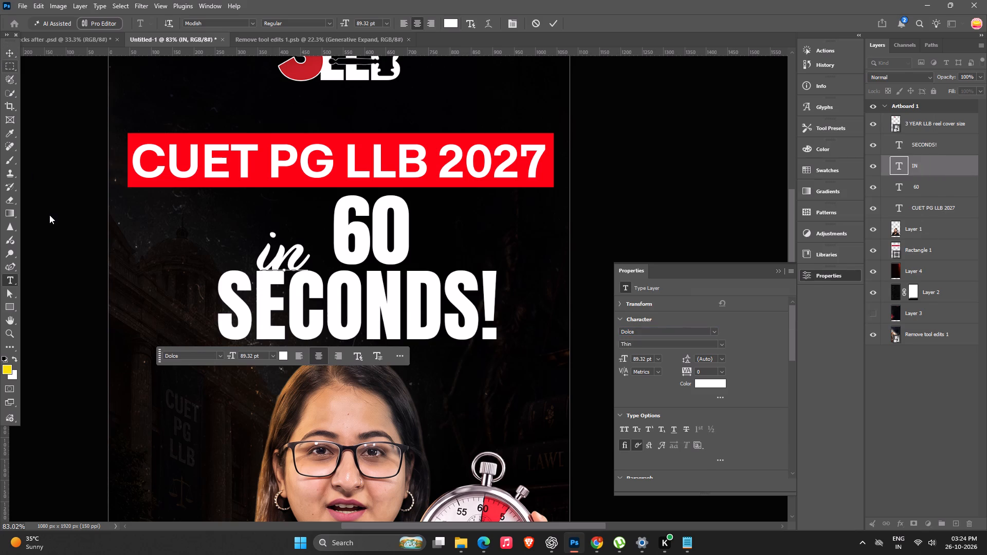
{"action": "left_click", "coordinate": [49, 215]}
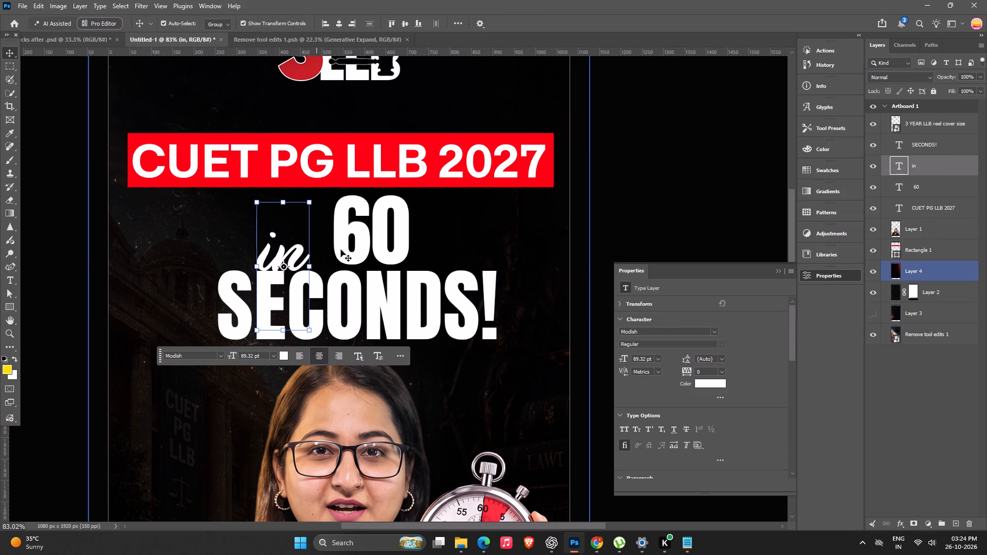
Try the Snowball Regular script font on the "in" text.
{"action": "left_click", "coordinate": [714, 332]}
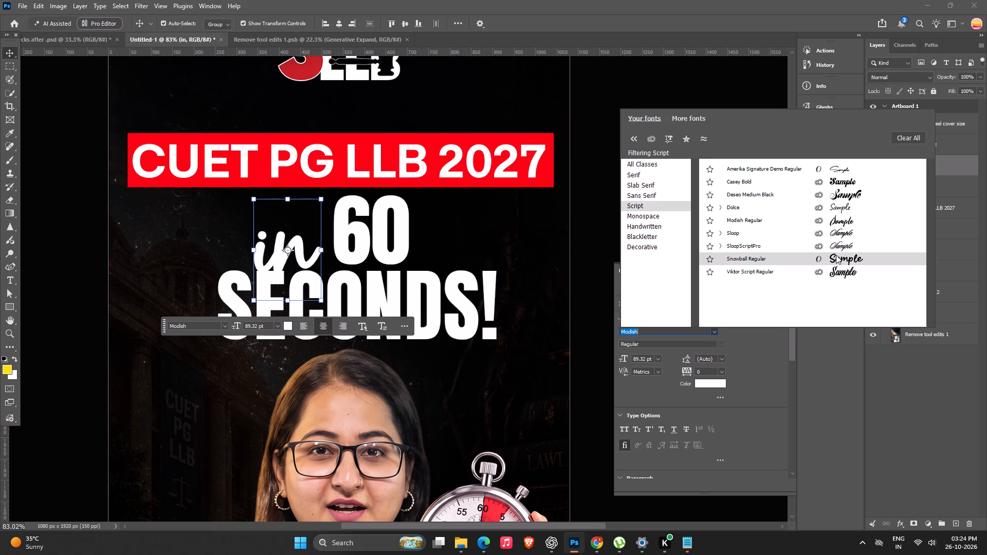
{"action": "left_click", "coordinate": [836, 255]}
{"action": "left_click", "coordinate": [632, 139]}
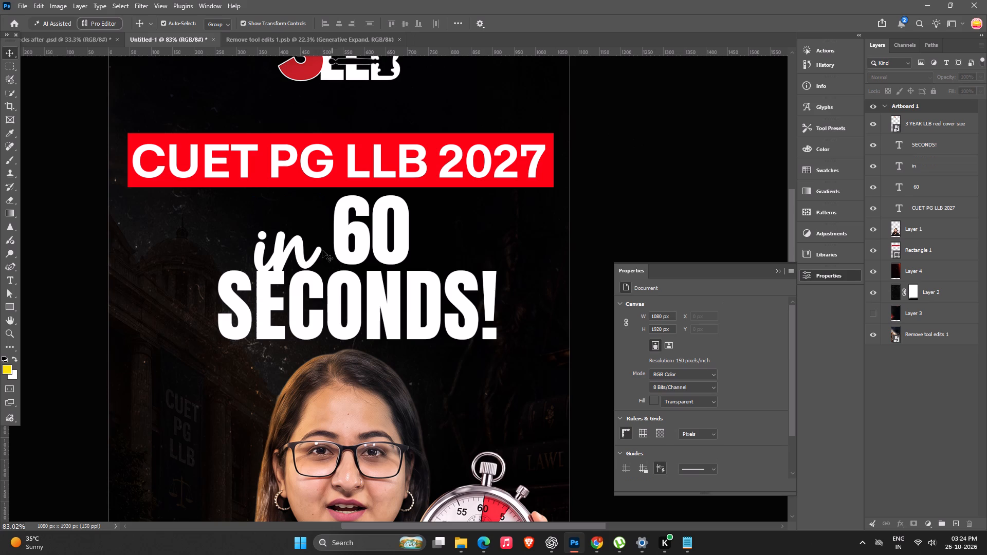
Move the "in" text closer to the "60" and deselect it.
{"action": "left_click_drag", "start_coordinate": [300, 253], "coordinate": [310, 250]}
{"action": "left_click_drag", "start_coordinate": [601, 193], "coordinate": [607, 192]}
Review how the "in 60 SECONDS!" headline sits with the banner and the stopwatch woman across the cover.
{"action": "scroll", "coordinate": [600, 220], "scroll_direction": "down", "scroll_amount": 8, "text": "alt"}
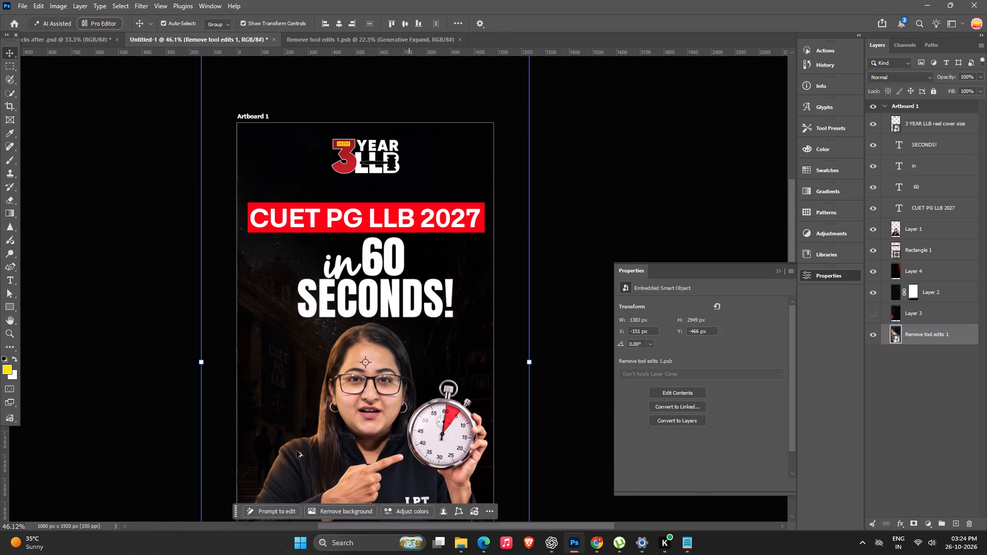
{"action": "key", "text": "space"}
{"action": "key", "text": "space"}
{"action": "key", "text": "space"}
{"action": "left_click_drag", "start_coordinate": [275, 445], "coordinate": [291, 403]}
{"action": "scroll", "coordinate": [293, 396], "scroll_direction": "down", "scroll_amount": 8, "text": "alt"}
{"action": "key", "text": "space"}
{"action": "key", "text": "space"}
{"action": "key", "text": "space"}
{"action": "key", "text": "space"}
{"action": "key", "text": "space"}
{"action": "key", "text": "space"}
{"action": "left_click_drag", "start_coordinate": [214, 366], "coordinate": [237, 300]}
{"action": "scroll", "coordinate": [238, 291], "scroll_direction": "up", "scroll_amount": 5, "text": "alt"}
{"action": "key", "text": "space"}
{"action": "key", "text": "space"}
{"action": "key", "text": "space"}
{"action": "left_click_drag", "start_coordinate": [241, 291], "coordinate": [248, 298]}
{"action": "scroll", "coordinate": [305, 280], "scroll_direction": "up", "scroll_amount": 4, "text": "alt"}
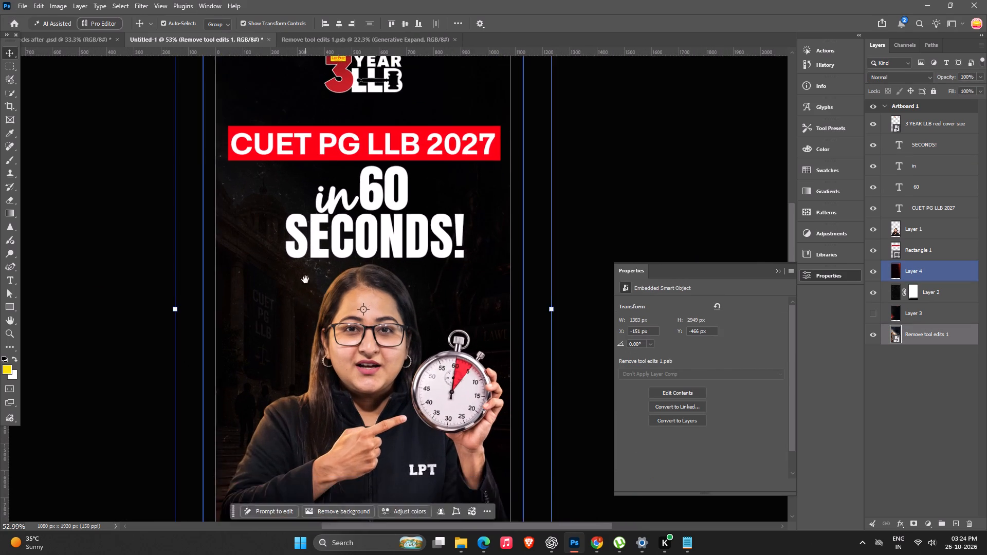
{"action": "key", "text": "space"}
{"action": "left_click_drag", "start_coordinate": [306, 281], "coordinate": [298, 342]}
{"action": "left_click", "coordinate": [395, 302]}
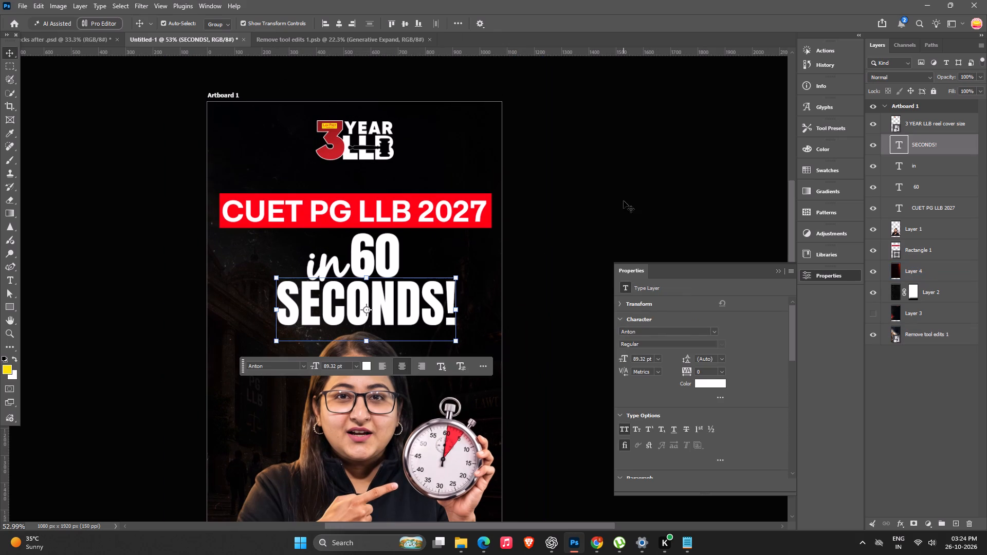
{"action": "left_click", "coordinate": [624, 200]}
{"action": "left_click", "coordinate": [633, 238]}
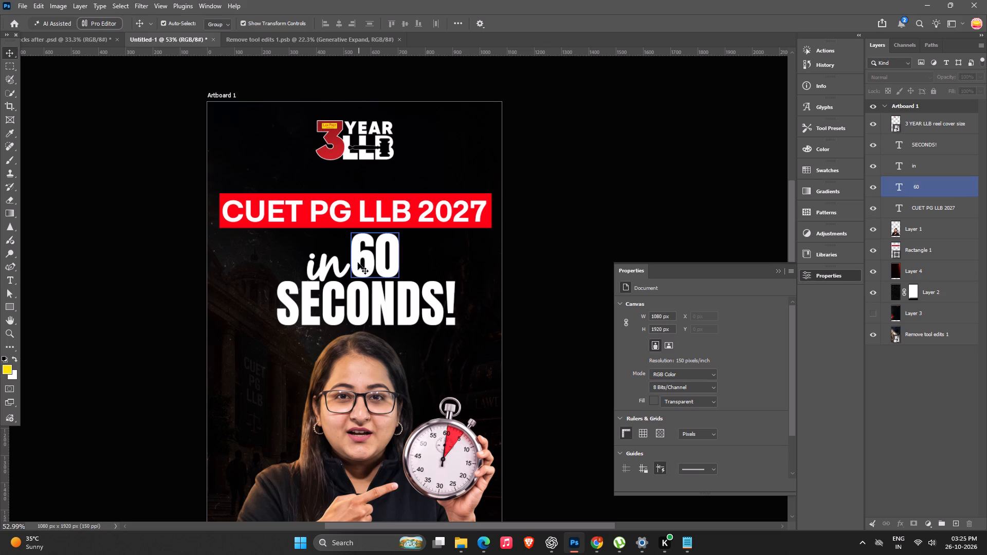
Change the "in" text's font to the script font Dolce and deselect it.
{"action": "left_click", "coordinate": [330, 262]}
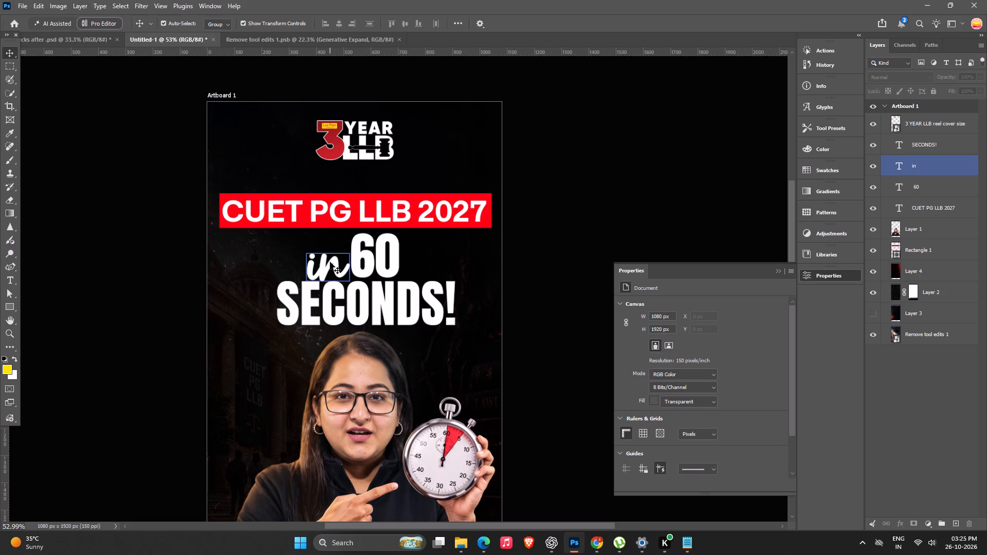
{"action": "left_click", "coordinate": [714, 328]}
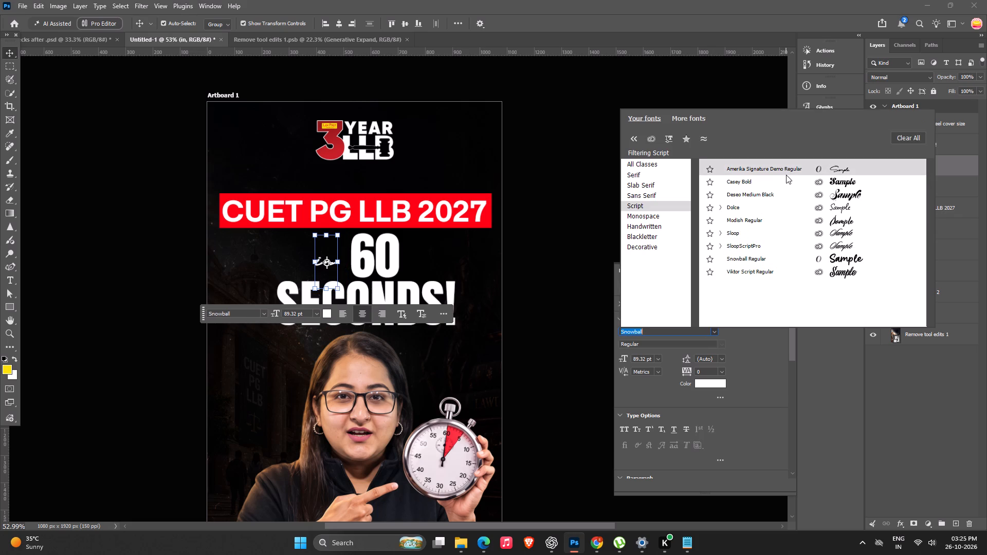
{"action": "left_click", "coordinate": [781, 207]}
{"action": "left_click", "coordinate": [570, 191]}
{"action": "left_click", "coordinate": [564, 193]}
Enlarge the "in" text to about 132% (117.81 pt) and place it beside the "60", above "SECONDS!".
{"action": "scroll", "coordinate": [430, 256], "scroll_direction": "down", "scroll_amount": 5, "text": "alt"}
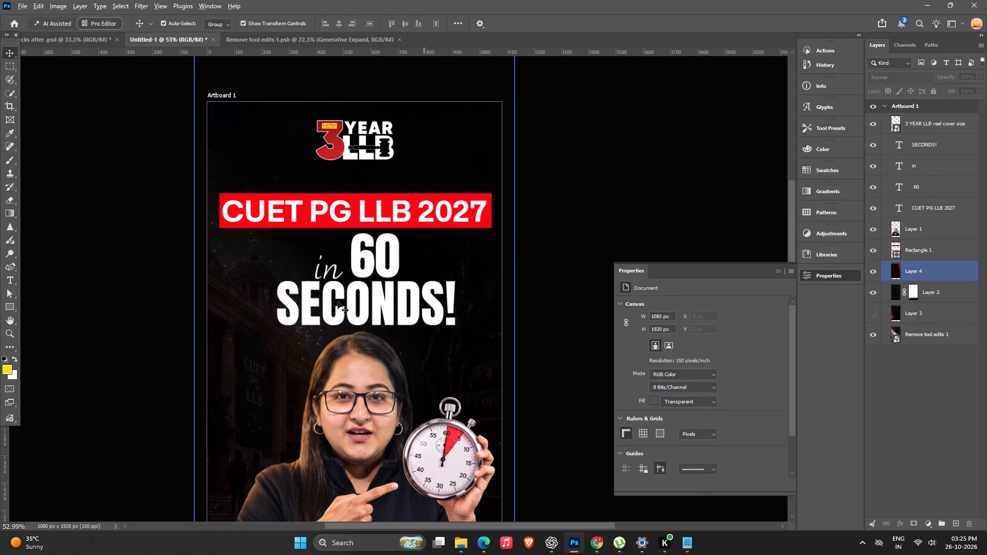
{"action": "scroll", "coordinate": [338, 302], "scroll_direction": "down", "scroll_amount": 2, "text": "alt"}
{"action": "key", "text": "space"}
{"action": "key", "text": "space"}
{"action": "key", "text": "space"}
{"action": "key", "text": "space"}
{"action": "left_click_drag", "start_coordinate": [327, 308], "coordinate": [331, 364]}
{"action": "scroll", "coordinate": [364, 283], "scroll_direction": "up", "scroll_amount": 4, "text": "alt"}
{"action": "left_click", "coordinate": [346, 285]}
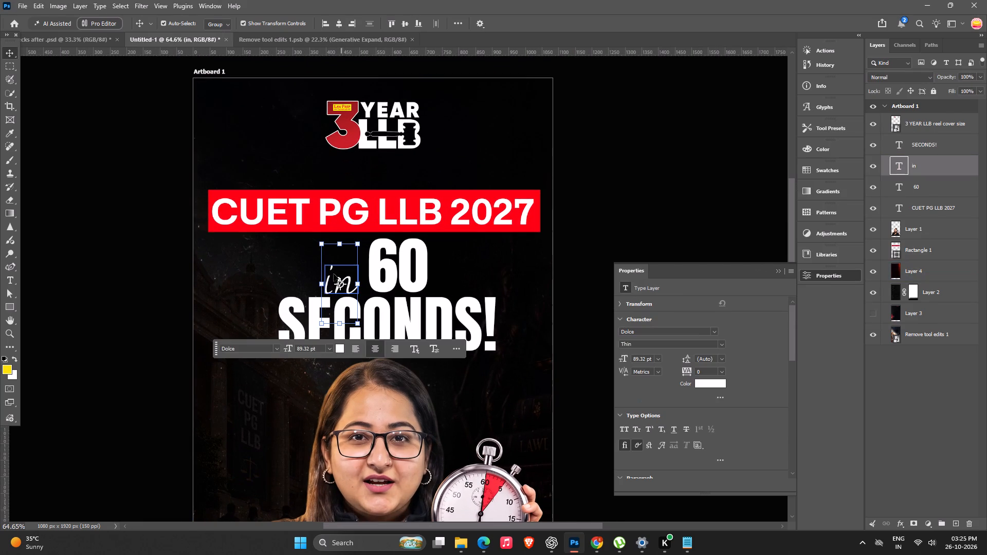
{"action": "left_click_drag", "start_coordinate": [321, 244], "coordinate": [311, 233], "text": "alt"}
{"action": "left_click_drag", "start_coordinate": [336, 274], "coordinate": [335, 254]}
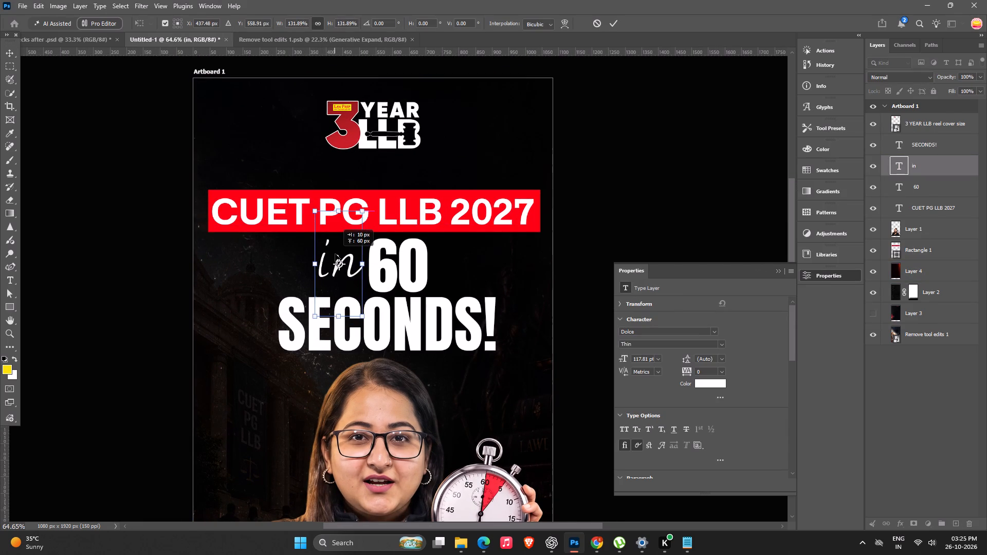
{"action": "left_click_drag", "start_coordinate": [335, 254], "coordinate": [334, 269]}
{"action": "key", "text": "Return"}
{"action": "scroll", "coordinate": [329, 270], "scroll_direction": "down", "scroll_amount": 6, "text": "alt"}
{"action": "left_click", "coordinate": [573, 192]}
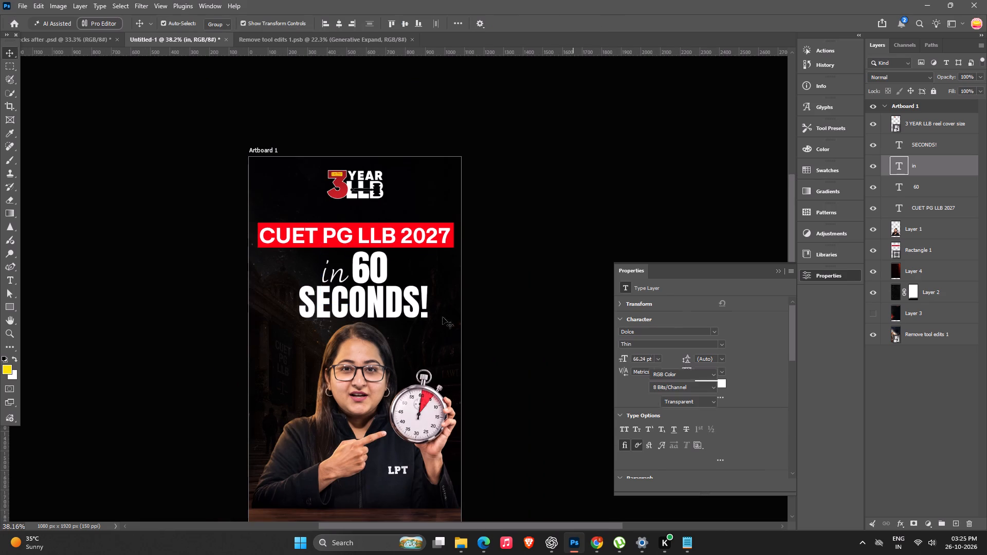
Nudge the "60" text slightly down toward "SECONDS!" and deselect it.
{"action": "key", "text": "space"}
{"action": "key", "text": "space"}
{"action": "left_click_drag", "start_coordinate": [409, 363], "coordinate": [400, 304]}
{"action": "scroll", "coordinate": [338, 269], "scroll_direction": "up", "scroll_amount": 4, "text": "alt"}
{"action": "left_click", "coordinate": [358, 172]}
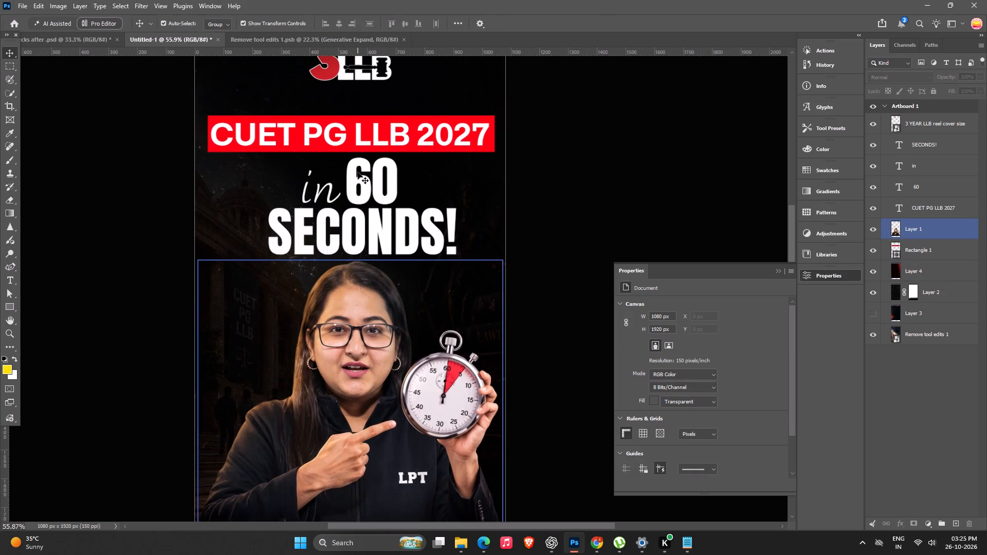
{"action": "key", "text": "shift+Down"}
{"action": "left_click", "coordinate": [652, 186]}
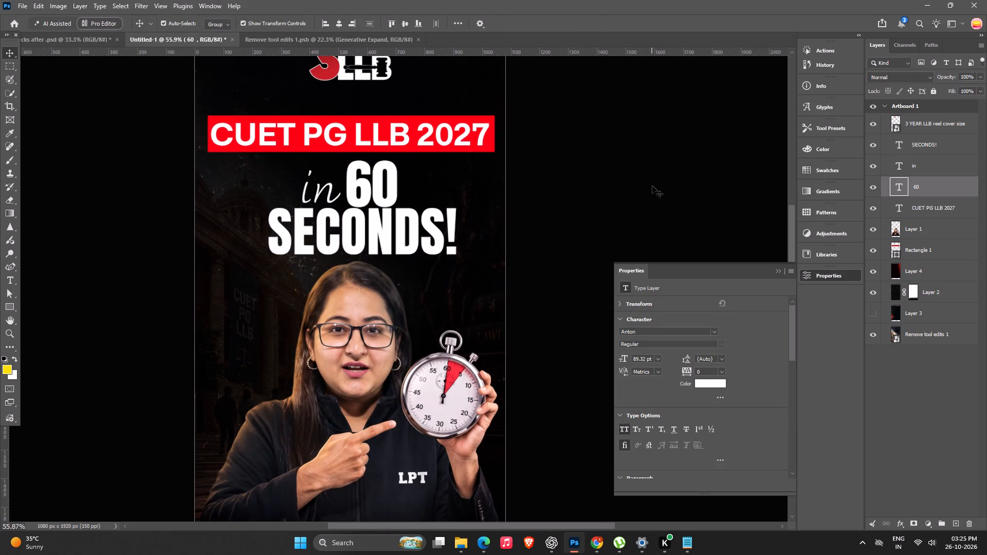
{"action": "left_click", "coordinate": [599, 217]}
Align the "in" and "60" texts to each other by their vertical centers.
{"action": "key", "text": "space"}
{"action": "key", "text": "space"}
{"action": "key", "text": "space"}
{"action": "key", "text": "space"}
{"action": "left_click_drag", "start_coordinate": [379, 270], "coordinate": [388, 321]}
{"action": "left_click", "coordinate": [392, 280]}
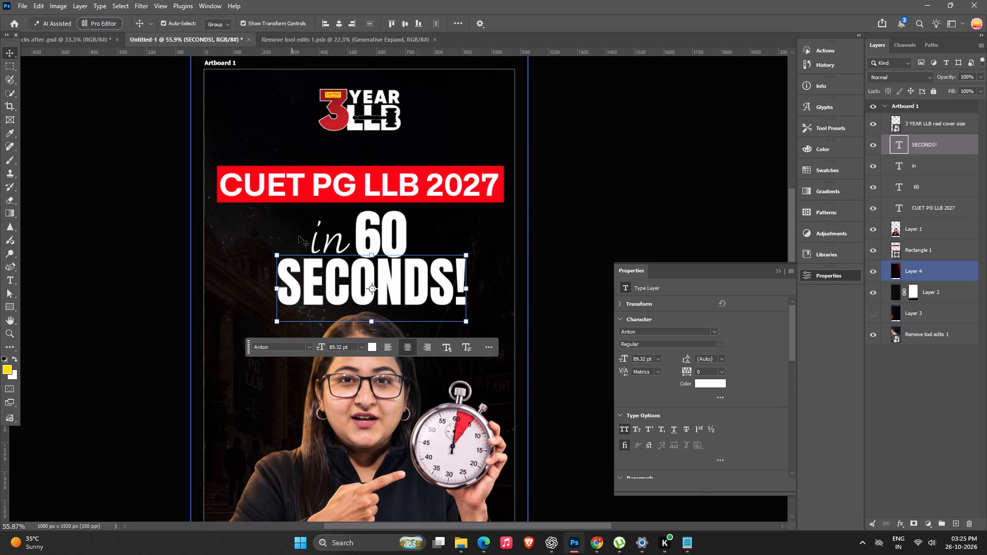
{"action": "left_click", "coordinate": [566, 236]}
{"action": "left_click", "coordinate": [341, 236]}
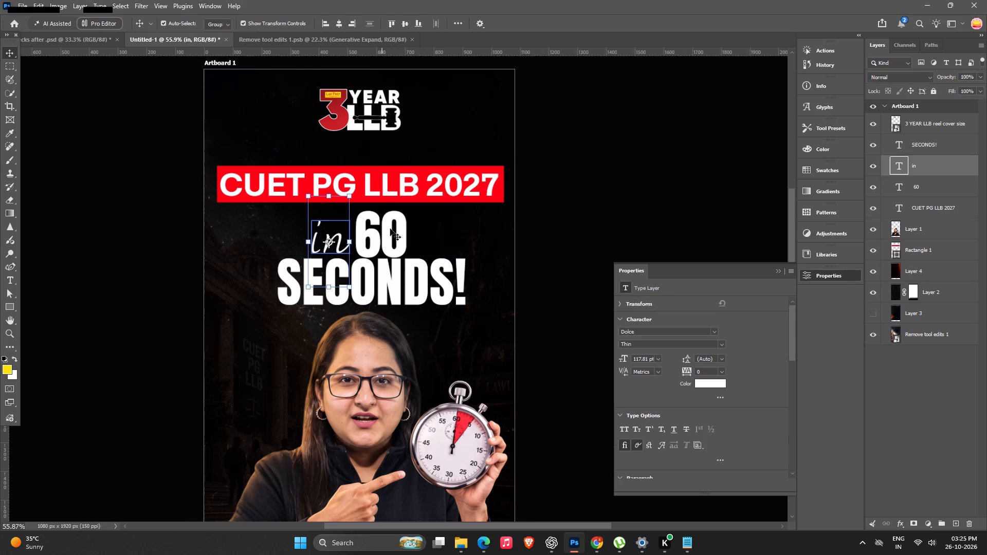
{"action": "left_click", "coordinate": [390, 229], "text": "shift"}
{"action": "left_click", "coordinate": [404, 20]}
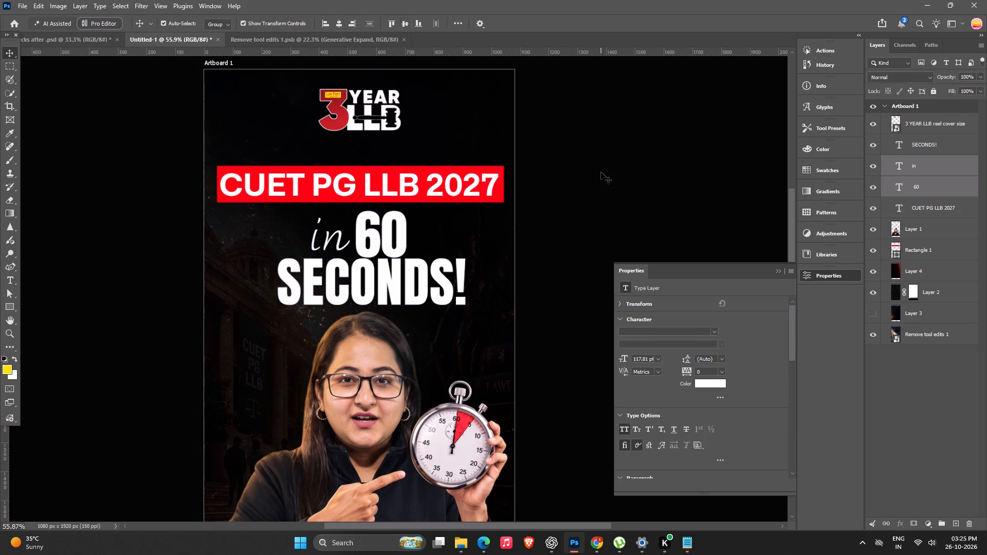
{"action": "left_click", "coordinate": [601, 172]}
Examine the whole reel cover at a reduced size to judge the balance of logo, banner, headline and woman.
{"action": "scroll", "coordinate": [601, 173], "scroll_direction": "down", "scroll_amount": 7, "text": "alt"}
{"action": "scroll", "coordinate": [563, 254], "scroll_direction": "down", "scroll_amount": 6, "text": "alt"}
{"action": "key", "text": "space"}
{"action": "key", "text": "space"}
{"action": "key", "text": "space"}
{"action": "left_click_drag", "start_coordinate": [344, 381], "coordinate": [322, 392]}
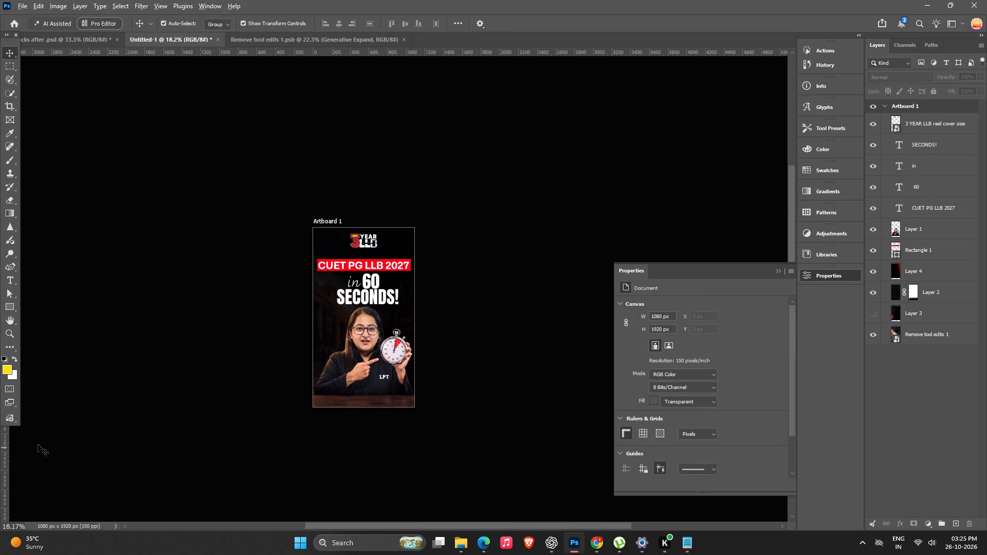
{"action": "scroll", "coordinate": [40, 445], "scroll_direction": "up", "scroll_amount": 5, "text": "alt"}
{"action": "key", "text": "space"}
{"action": "key", "text": "space"}
{"action": "key", "text": "space"}
{"action": "key", "text": "space"}
{"action": "key", "text": "space"}
{"action": "left_click_drag", "start_coordinate": [95, 468], "coordinate": [122, 342]}
{"action": "key", "text": "space"}
{"action": "key", "text": "space"}
{"action": "key", "text": "space"}
{"action": "key", "text": "space"}
{"action": "key", "text": "space"}
{"action": "key", "text": "space"}
{"action": "key", "text": "space"}
{"action": "key", "text": "space"}
{"action": "key", "text": "space"}
{"action": "key", "text": "space"}
{"action": "key", "text": "space"}
{"action": "key", "text": "space"}
{"action": "key", "text": "space"}
{"action": "key", "text": "space"}
{"action": "key", "text": "space"}
{"action": "key", "text": "space"}
{"action": "key", "text": "space"}
{"action": "key", "text": "space"}
{"action": "key", "text": "space"}
{"action": "key", "text": "space"}
{"action": "left_click_drag", "start_coordinate": [204, 328], "coordinate": [206, 391]}
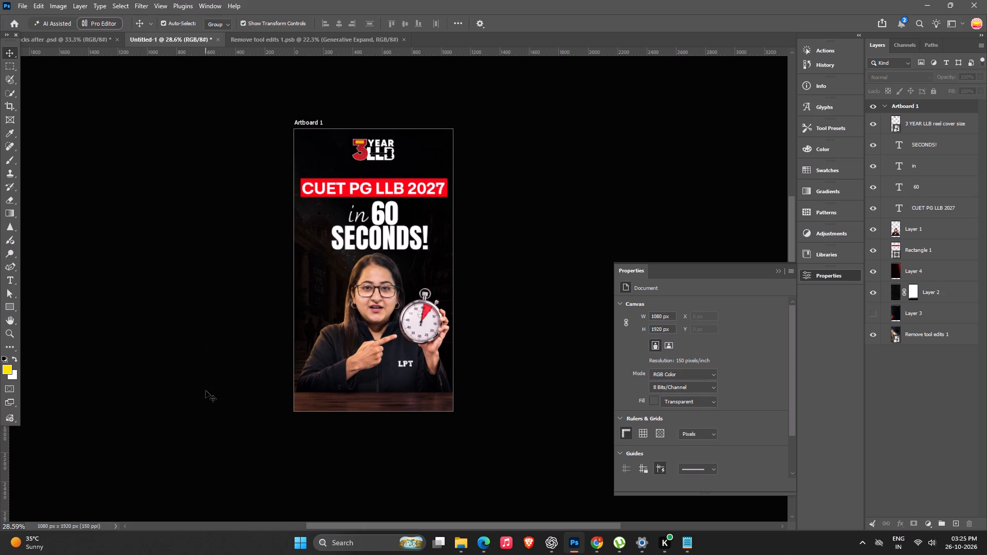
Stamp all visible artwork into a new layer above the 3 YEAR LLB logo layer and copy the full merged canvas.
{"action": "left_click", "coordinate": [961, 129]}
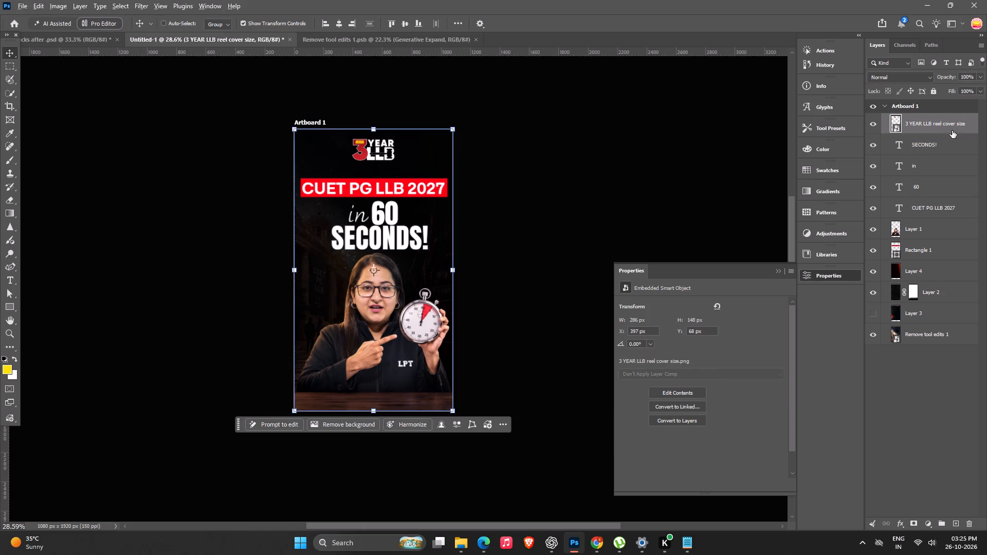
{"action": "key", "text": "ctrl+alt+shift+e"}
{"action": "key", "text": "ctrl+a"}
{"action": "key", "text": "ctrl+shift+c"}
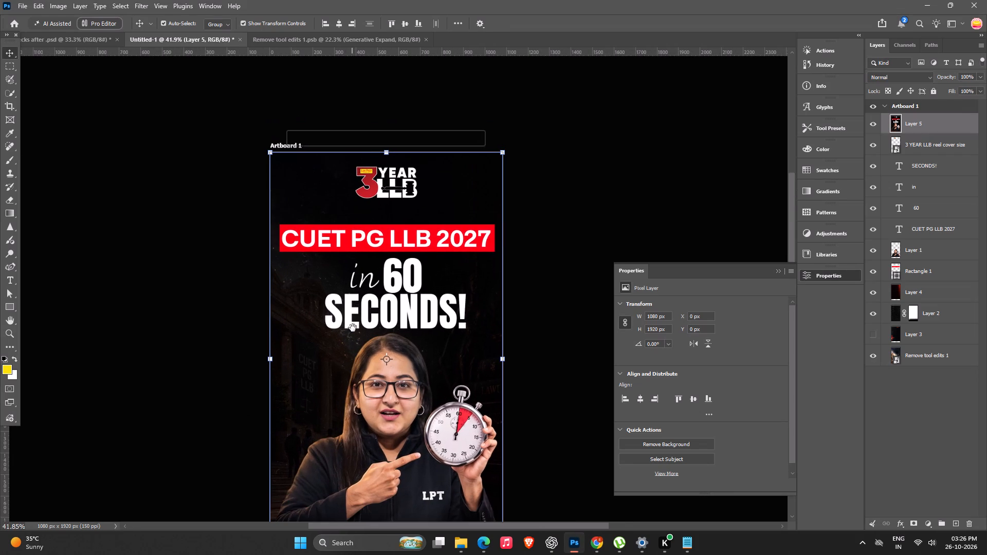
{"action": "left_click_drag", "start_coordinate": [353, 328], "coordinate": [352, 327]}
Paste the captured headline snip onto the reel cover as a reference, over the presenter's chin at about X 374 px, Y 1223 px.
{"action": "left_click", "coordinate": [464, 550]}
{"action": "left_click", "coordinate": [542, 330]}
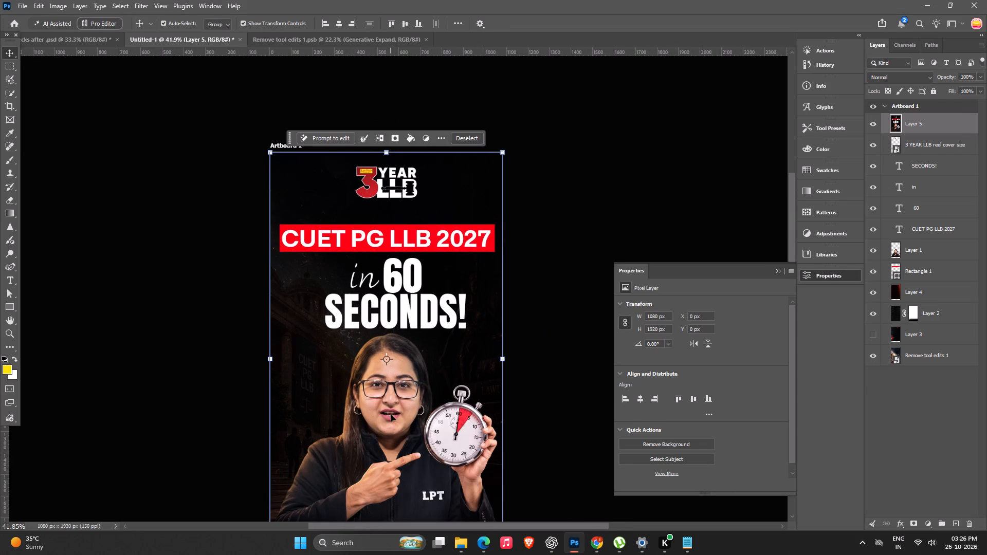
{"action": "left_click", "coordinate": [391, 415]}
{"action": "key", "text": "ctrl+v"}
{"action": "left_click_drag", "start_coordinate": [408, 361], "coordinate": [411, 435]}
Delete the full-size pasted cover image, Layer 5, from the artboard.
{"action": "key", "text": "space"}
{"action": "key", "text": "space"}
{"action": "key", "text": "space"}
{"action": "key", "text": "space"}
{"action": "key", "text": "space"}
{"action": "key", "text": "space"}
{"action": "key", "text": "space"}
{"action": "key", "text": "space"}
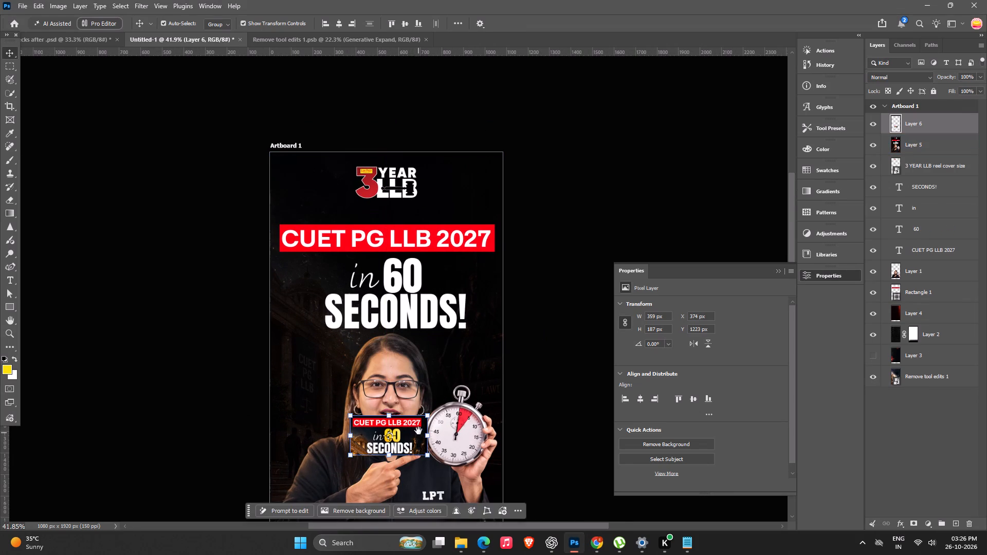
{"action": "left_click_drag", "start_coordinate": [418, 432], "coordinate": [374, 359]}
{"action": "key", "text": "space"}
{"action": "key", "text": "space"}
{"action": "left_click_drag", "start_coordinate": [427, 290], "coordinate": [432, 328]}
{"action": "left_click", "coordinate": [401, 273]}
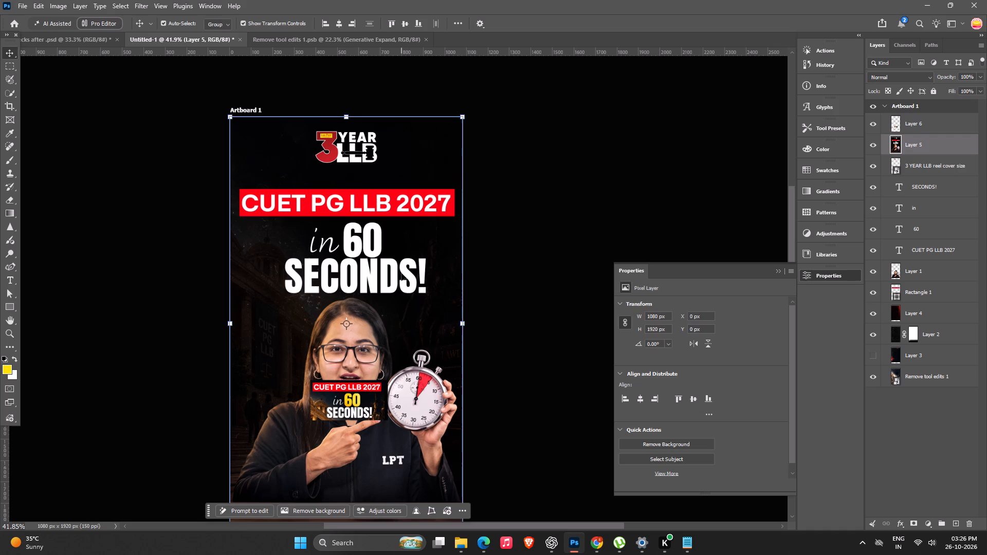
{"action": "key", "text": "Delete"}
{"action": "left_click", "coordinate": [598, 159]}
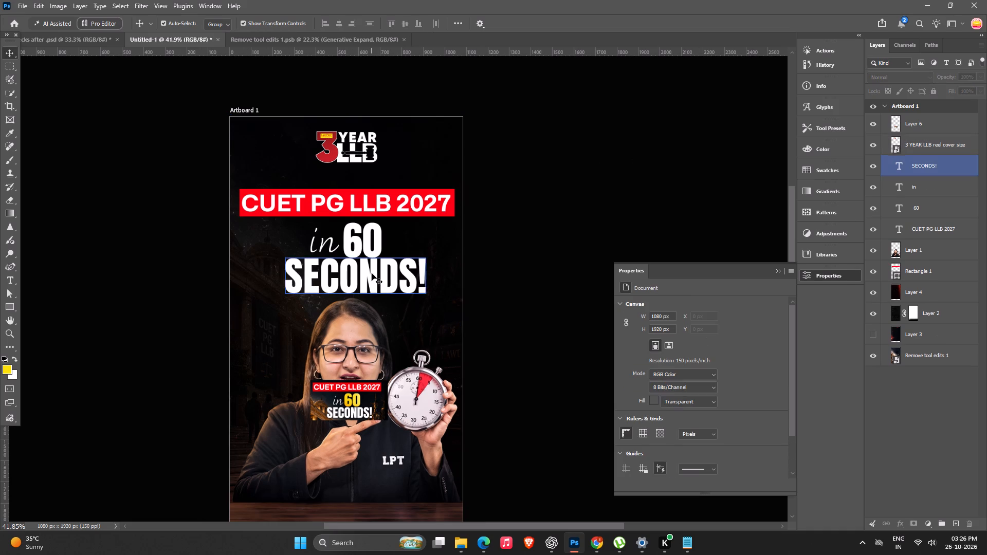
Nudge the "SECONDS!" text slightly down, away from the "in 60" line.
{"action": "left_click", "coordinate": [372, 273]}
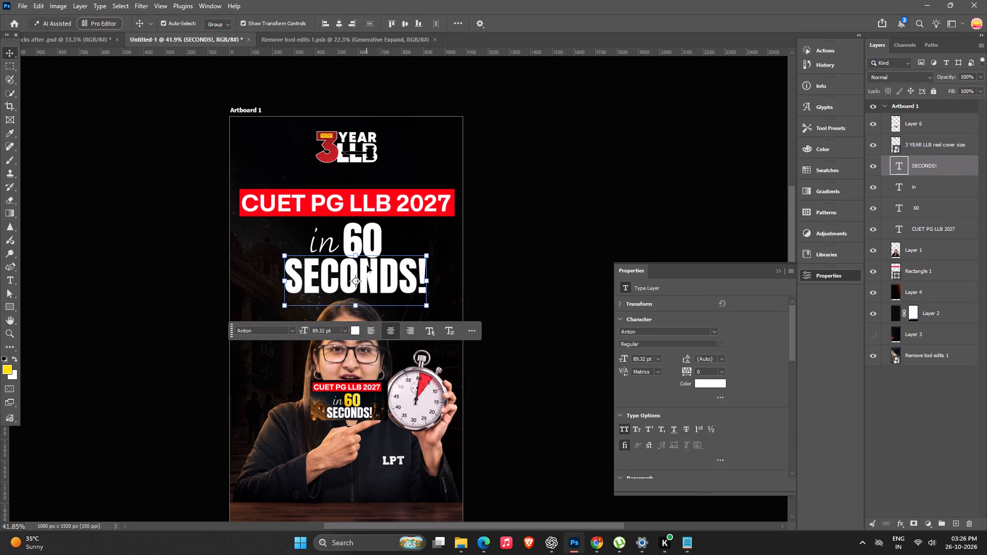
{"action": "key", "text": "Down"}
{"action": "key", "text": "Down"}
{"action": "key", "text": "Down"}
{"action": "key", "text": "Down"}
{"action": "left_click", "coordinate": [543, 224]}
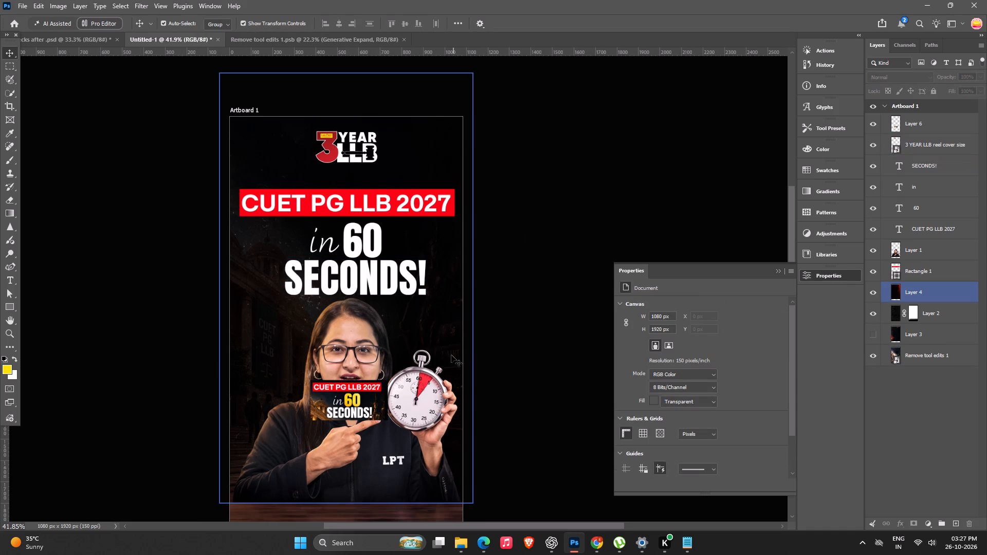
Examine the whole reel cover and compare its headline with the pasted reference snip.
{"action": "key", "text": "space"}
{"action": "key", "text": "space"}
{"action": "key", "text": "space"}
{"action": "key", "text": "space"}
{"action": "key", "text": "space"}
{"action": "key", "text": "space"}
{"action": "key", "text": "space"}
{"action": "key", "text": "space"}
{"action": "key", "text": "space"}
{"action": "key", "text": "space"}
{"action": "key", "text": "space"}
{"action": "key", "text": "space"}
{"action": "key", "text": "space"}
{"action": "key", "text": "space"}
{"action": "key", "text": "space"}
{"action": "key", "text": "space"}
{"action": "left_click_drag", "start_coordinate": [438, 353], "coordinate": [533, 322]}
{"action": "key", "text": "space"}
{"action": "key", "text": "space"}
{"action": "key", "text": "space"}
{"action": "key", "text": "space"}
{"action": "key", "text": "space"}
{"action": "key", "text": "space"}
{"action": "key", "text": "space"}
{"action": "key", "text": "space"}
{"action": "key", "text": "space"}
{"action": "key", "text": "space"}
{"action": "left_click_drag", "start_coordinate": [516, 326], "coordinate": [484, 332]}
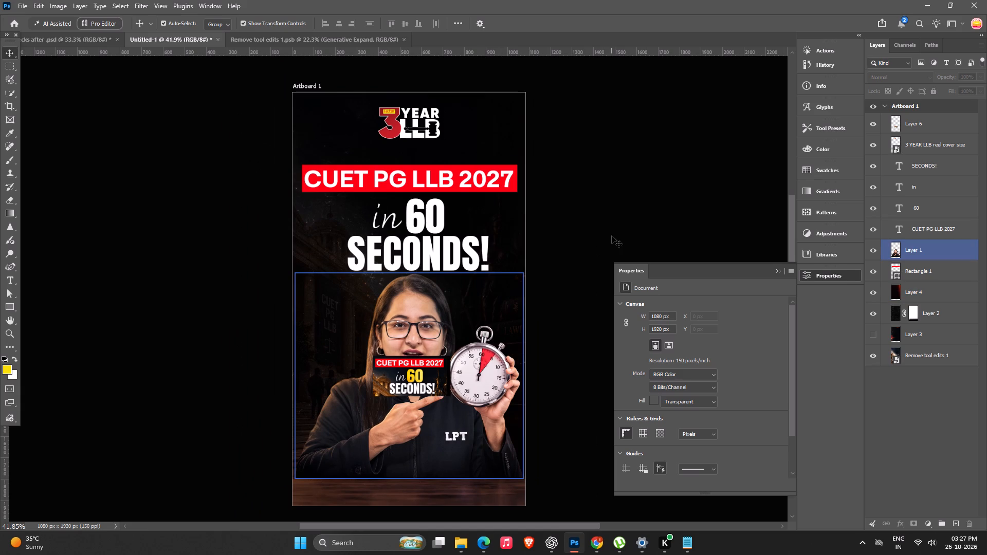
{"action": "left_click", "coordinate": [361, 252]}
{"action": "left_click", "coordinate": [678, 219]}
{"action": "key", "text": "space"}
{"action": "key", "text": "space"}
{"action": "key", "text": "space"}
{"action": "key", "text": "space"}
{"action": "key", "text": "space"}
{"action": "key", "text": "space"}
{"action": "key", "text": "space"}
{"action": "key", "text": "space"}
{"action": "key", "text": "space"}
{"action": "key", "text": "space"}
{"action": "key", "text": "space"}
{"action": "key", "text": "space"}
{"action": "key", "text": "space"}
{"action": "key", "text": "space"}
{"action": "key", "text": "space"}
{"action": "key", "text": "space"}
{"action": "key", "text": "space"}
{"action": "key", "text": "space"}
{"action": "key", "text": "space"}
{"action": "key", "text": "space"}
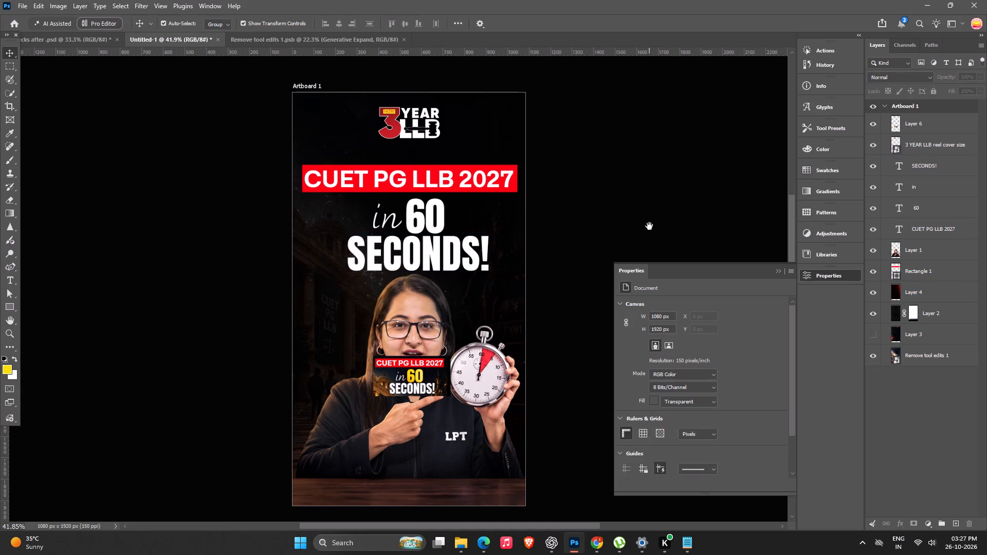
{"action": "left_click_drag", "start_coordinate": [645, 227], "coordinate": [583, 234]}
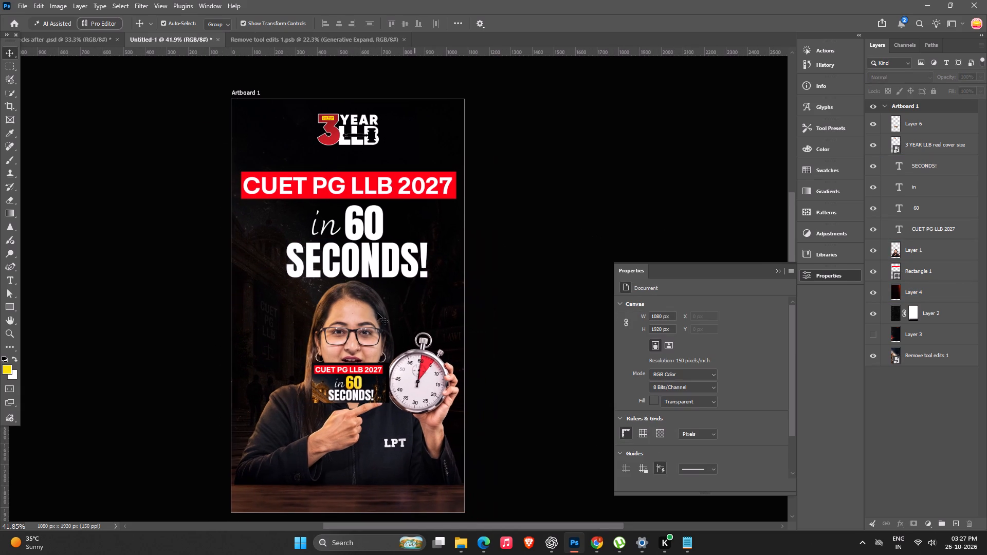
{"action": "key", "text": "space"}
{"action": "key", "text": "space"}
{"action": "key", "text": "space"}
{"action": "key", "text": "space"}
{"action": "key", "text": "space"}
{"action": "left_click_drag", "start_coordinate": [368, 317], "coordinate": [429, 315]}
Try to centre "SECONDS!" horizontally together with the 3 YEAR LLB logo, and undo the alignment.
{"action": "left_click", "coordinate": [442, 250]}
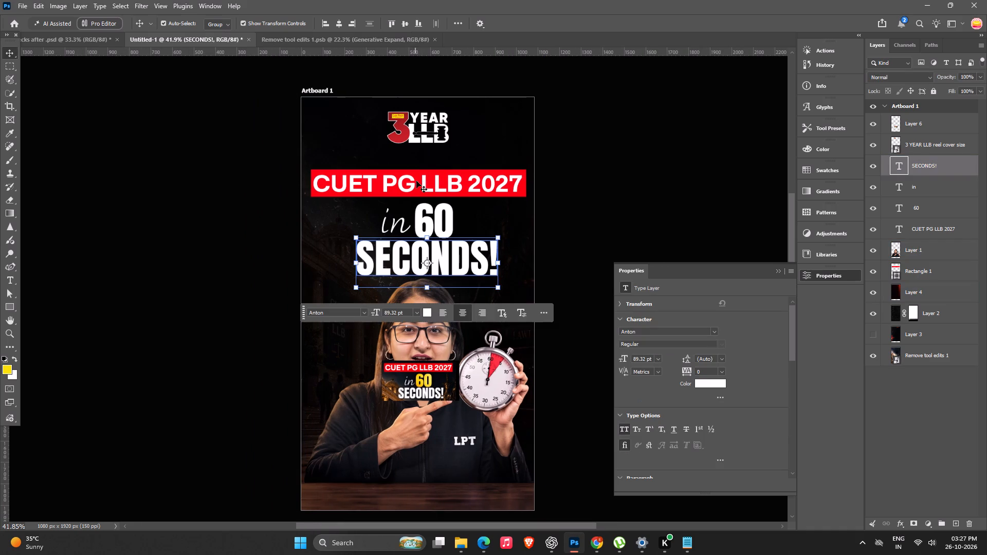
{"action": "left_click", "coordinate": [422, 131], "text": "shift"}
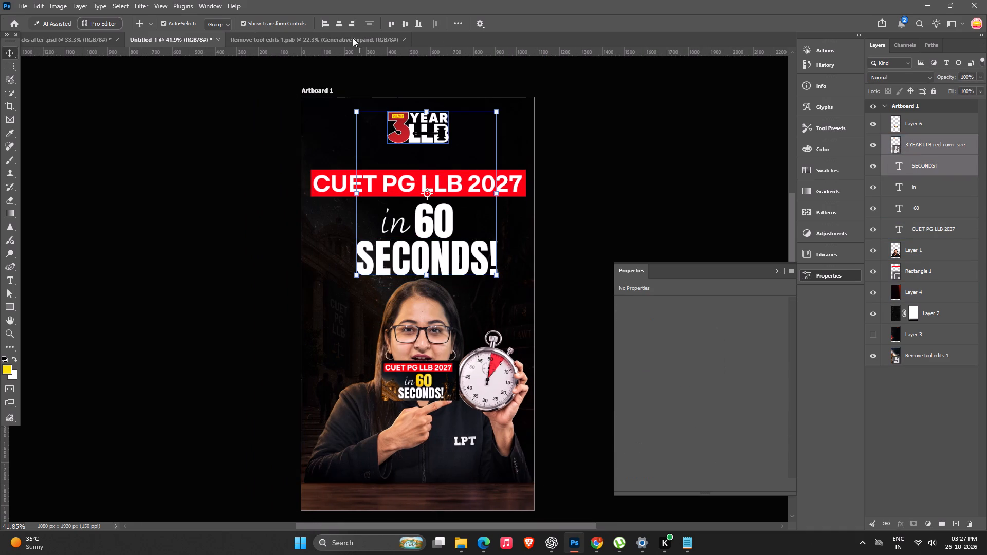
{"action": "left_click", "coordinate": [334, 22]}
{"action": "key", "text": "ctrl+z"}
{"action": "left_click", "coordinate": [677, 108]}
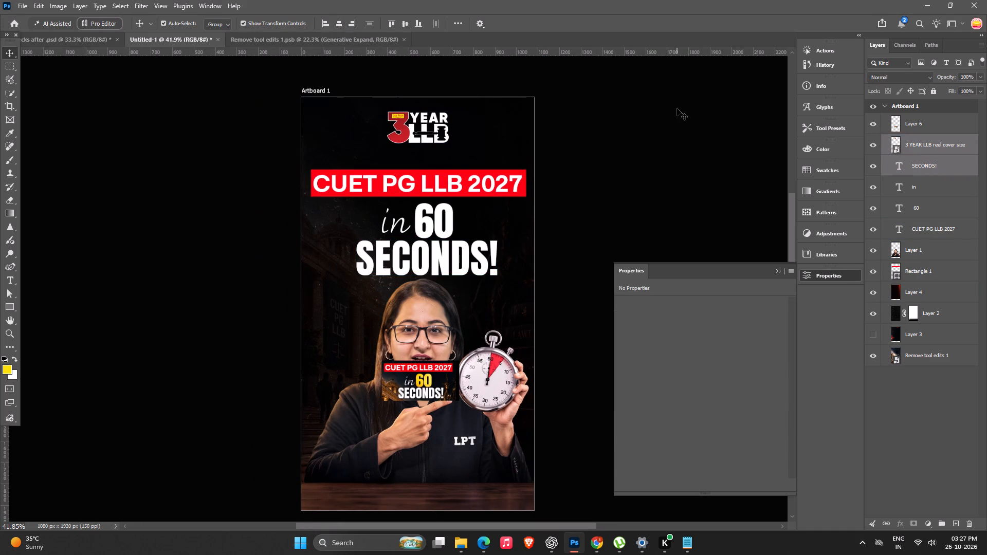
Align "SECONDS!" to the horizontal centre of the red "CUET PG LLB 2027" banner rectangle.
{"action": "left_click", "coordinate": [435, 259]}
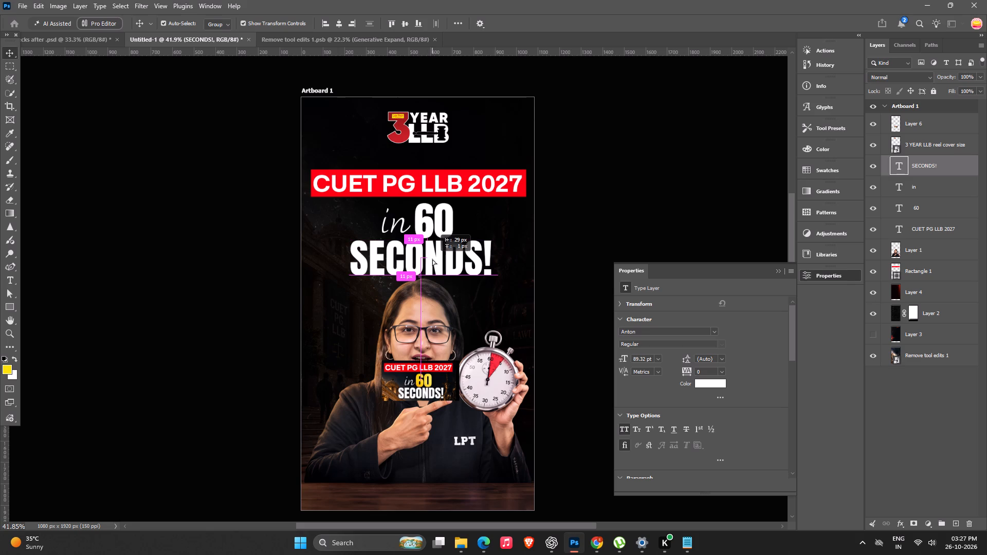
{"action": "left_click", "coordinate": [720, 131]}
{"action": "left_click", "coordinate": [422, 172]}
{"action": "left_click", "coordinate": [431, 254], "text": "shift"}
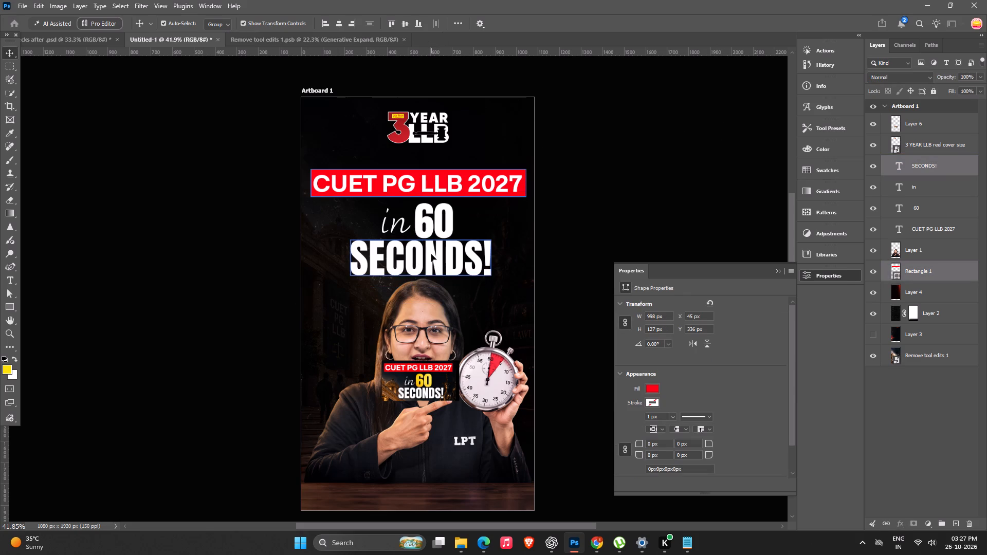
{"action": "left_click", "coordinate": [337, 25]}
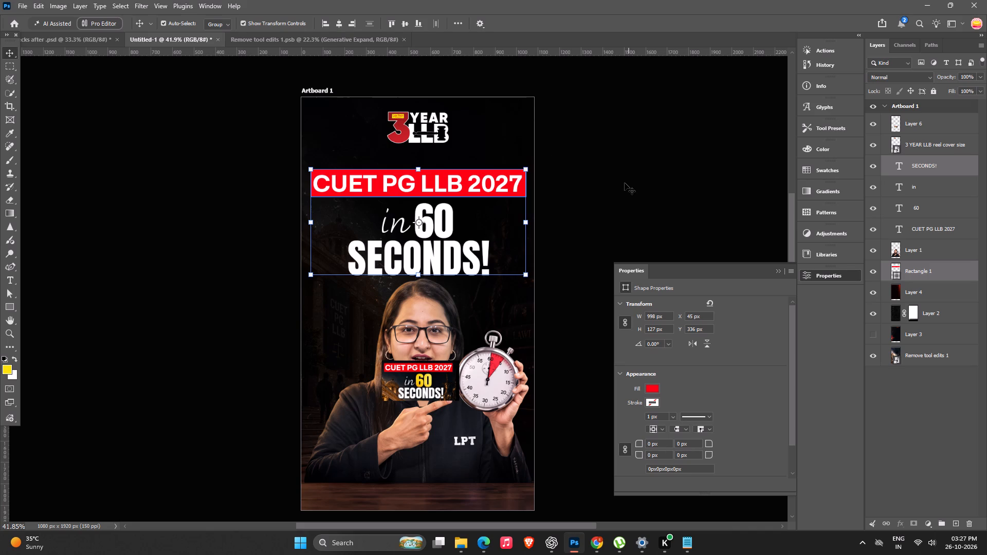
{"action": "left_click", "coordinate": [625, 183]}
Set the font of the "SECONDS!" text to a Atomic Md Regular.
{"action": "scroll", "coordinate": [627, 197], "scroll_direction": "down", "scroll_amount": 7}
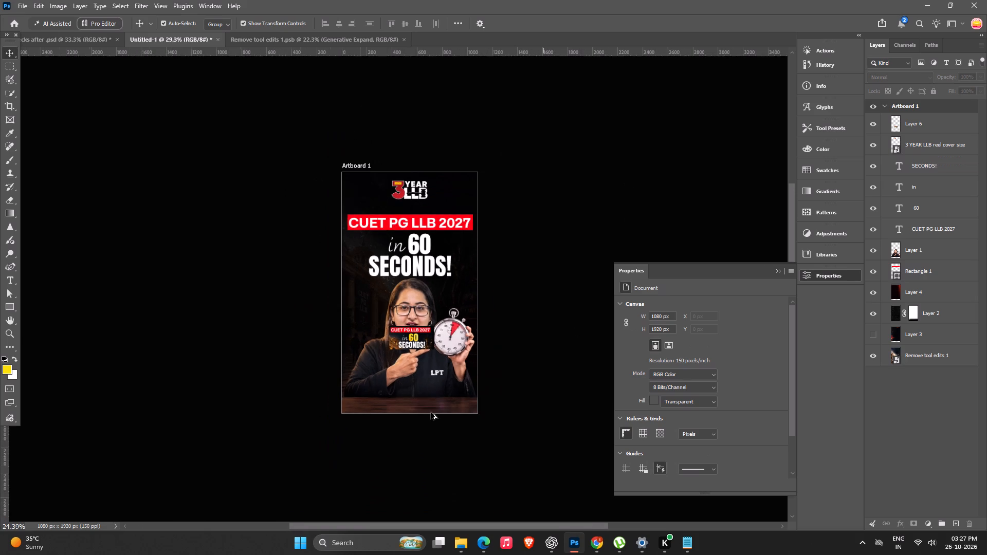
{"action": "scroll", "coordinate": [408, 220], "scroll_direction": "up", "scroll_amount": 5, "text": "alt"}
{"action": "left_click", "coordinate": [434, 282]}
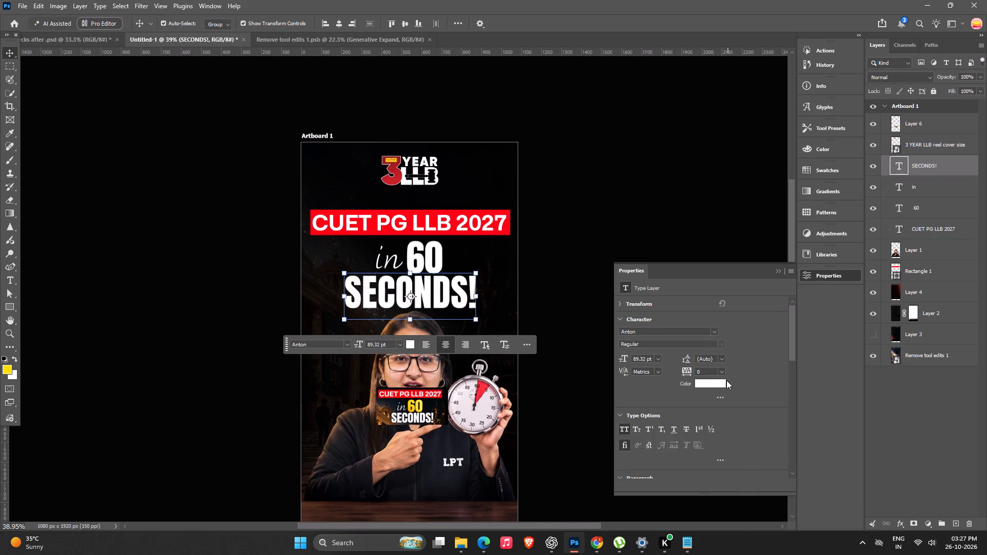
{"action": "left_click", "coordinate": [716, 329]}
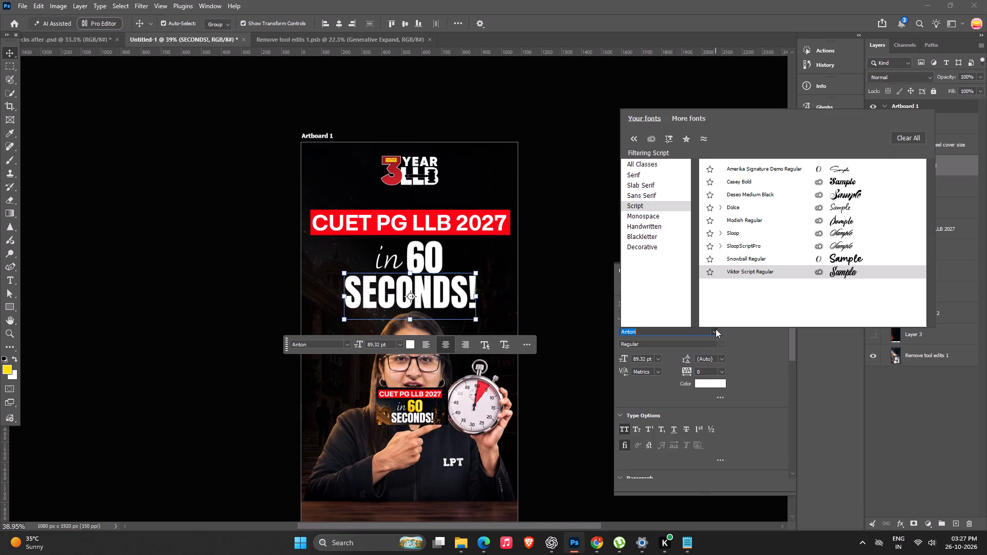
{"action": "left_click", "coordinate": [658, 165]}
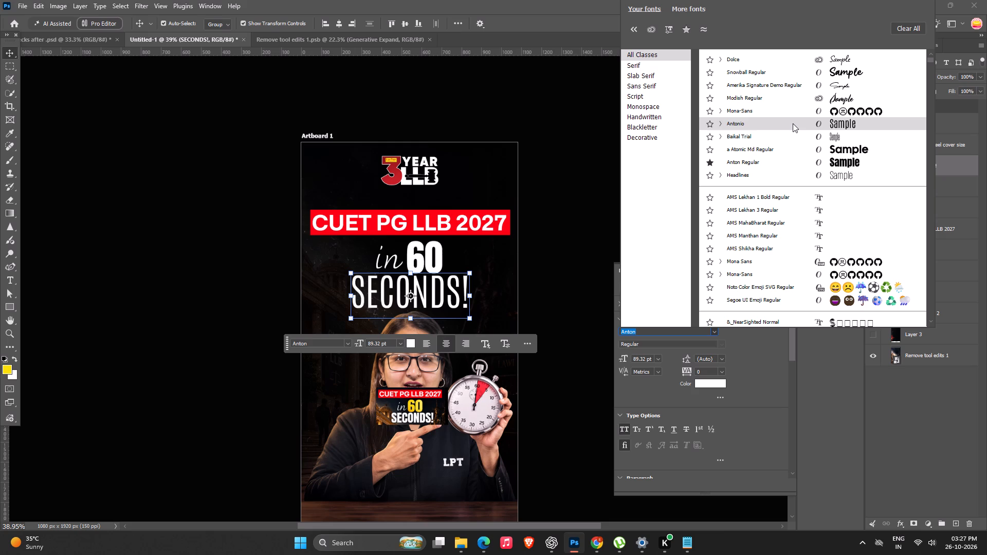
{"action": "left_click", "coordinate": [735, 151]}
{"action": "left_click", "coordinate": [574, 140]}
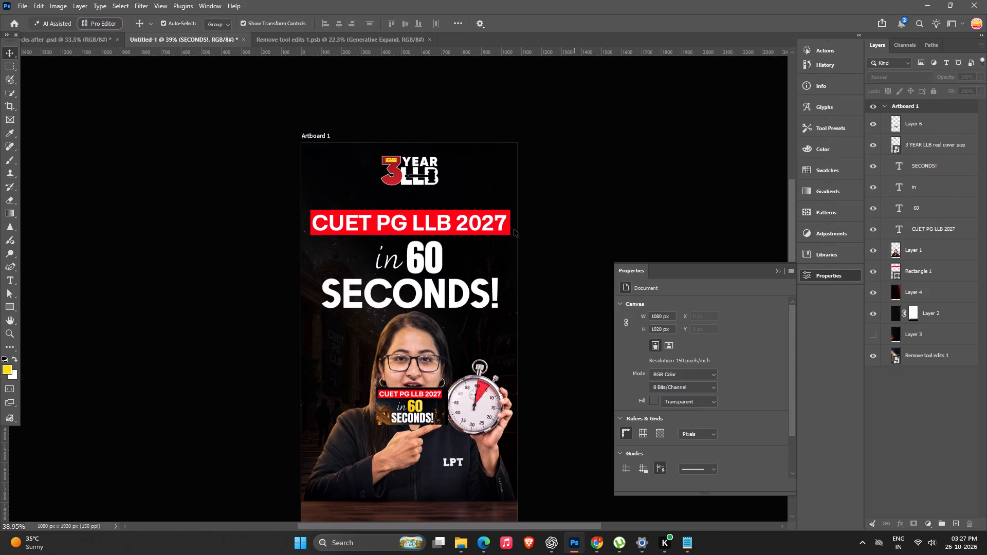
Set the font of the "60" text to a Atomic Md Regular.
{"action": "left_click", "coordinate": [437, 246]}
{"action": "left_click", "coordinate": [718, 328]}
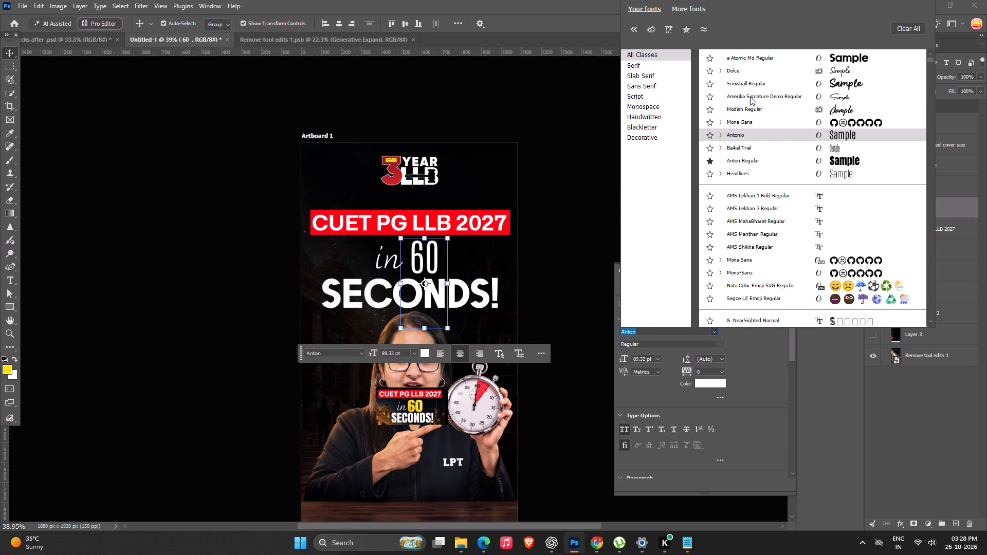
{"action": "left_click", "coordinate": [764, 58]}
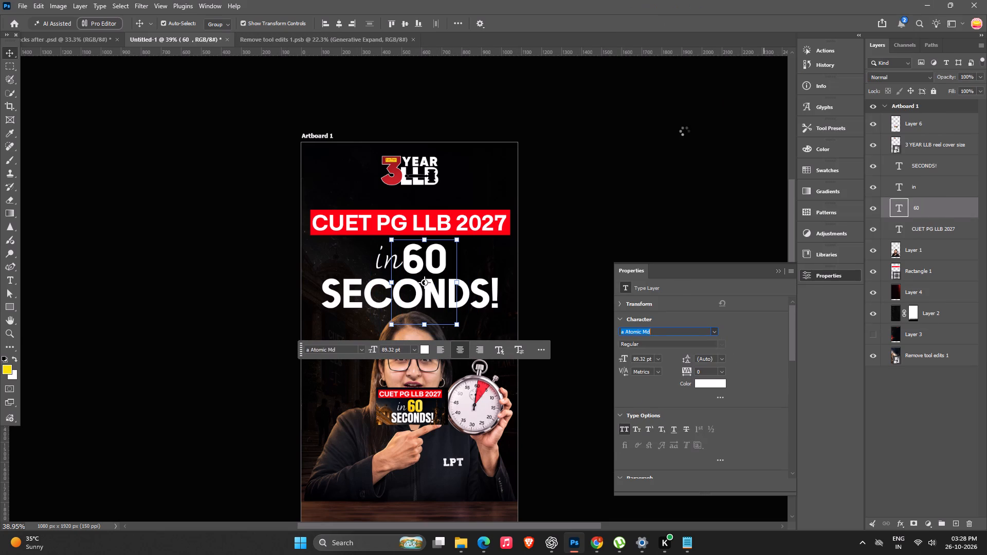
{"action": "left_click", "coordinate": [672, 152]}
Move the script word "in" slightly left to open a gap before "60".
{"action": "scroll", "coordinate": [596, 170], "scroll_direction": "down", "scroll_amount": 7, "text": "alt"}
{"action": "key", "text": "space"}
{"action": "key", "text": "space"}
{"action": "key", "text": "space"}
{"action": "key", "text": "space"}
{"action": "key", "text": "space"}
{"action": "left_click_drag", "start_coordinate": [425, 352], "coordinate": [444, 306]}
{"action": "scroll", "coordinate": [434, 310], "scroll_direction": "up", "scroll_amount": 2, "text": "alt"}
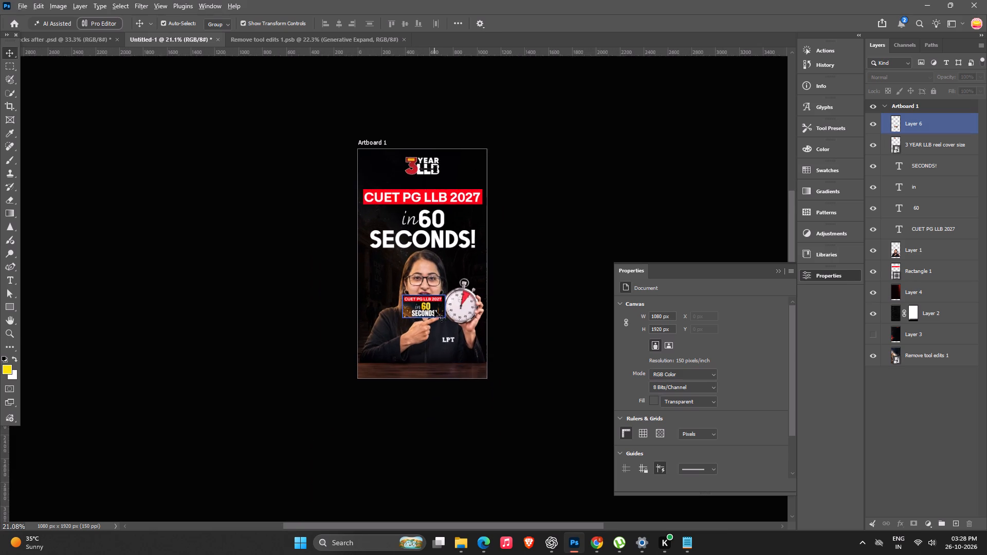
{"action": "scroll", "coordinate": [434, 310], "scroll_direction": "up", "scroll_amount": 3, "text": "alt"}
{"action": "scroll", "coordinate": [411, 166], "scroll_direction": "up", "scroll_amount": 3, "text": "alt"}
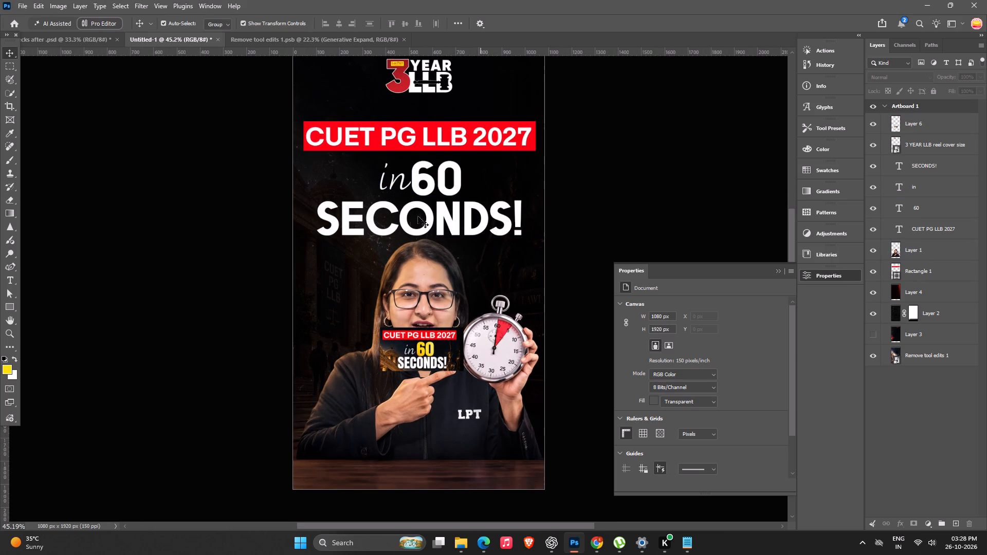
{"action": "scroll", "coordinate": [636, 448], "scroll_direction": "down", "scroll_amount": 7, "text": "alt"}
{"action": "scroll", "coordinate": [445, 257], "scroll_direction": "down", "scroll_amount": 6, "text": "alt"}
{"action": "key", "text": "space"}
{"action": "left_click_drag", "start_coordinate": [428, 311], "coordinate": [445, 305]}
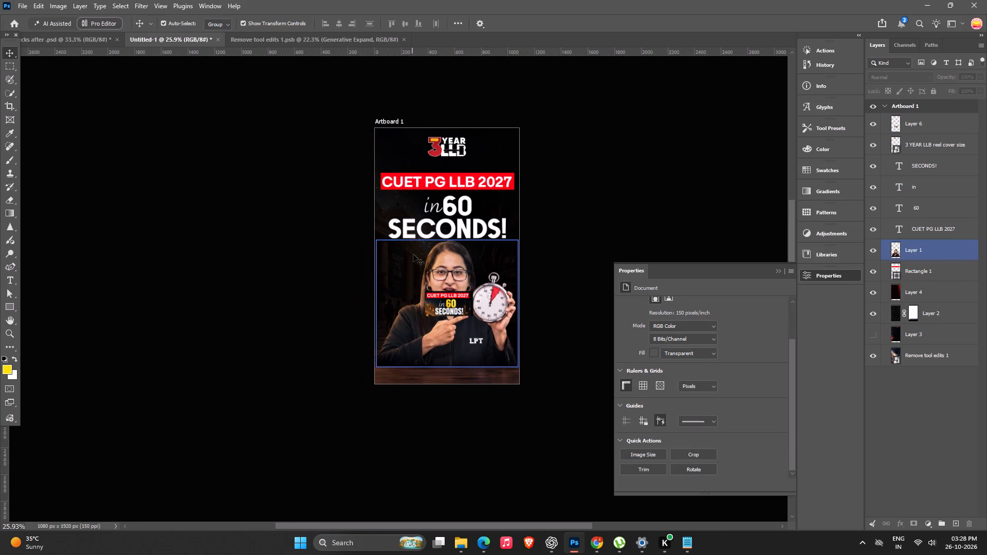
{"action": "scroll", "coordinate": [431, 284], "scroll_direction": "up", "scroll_amount": 8, "text": "alt"}
{"action": "key", "text": "space"}
{"action": "left_click_drag", "start_coordinate": [428, 289], "coordinate": [422, 291]}
{"action": "scroll", "coordinate": [427, 157], "scroll_direction": "up", "scroll_amount": 3, "text": "alt"}
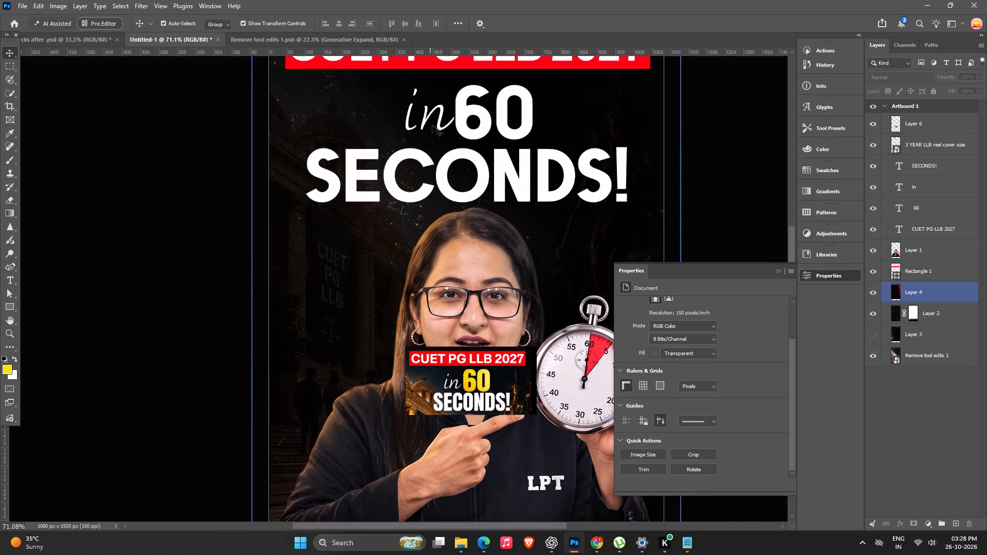
{"action": "left_click_drag", "start_coordinate": [433, 122], "coordinate": [426, 123]}
{"action": "scroll", "coordinate": [428, 142], "scroll_direction": "down", "scroll_amount": 9, "text": "alt"}
{"action": "left_click", "coordinate": [570, 161]}
Examine the restyled "in 60 SECONDS!" headline at several scales against the reference snip.
{"action": "scroll", "coordinate": [571, 161], "scroll_direction": "down", "scroll_amount": 6, "text": "alt"}
{"action": "key", "text": "space"}
{"action": "key", "text": "space"}
{"action": "key", "text": "space"}
{"action": "key", "text": "space"}
{"action": "left_click_drag", "start_coordinate": [456, 234], "coordinate": [494, 182]}
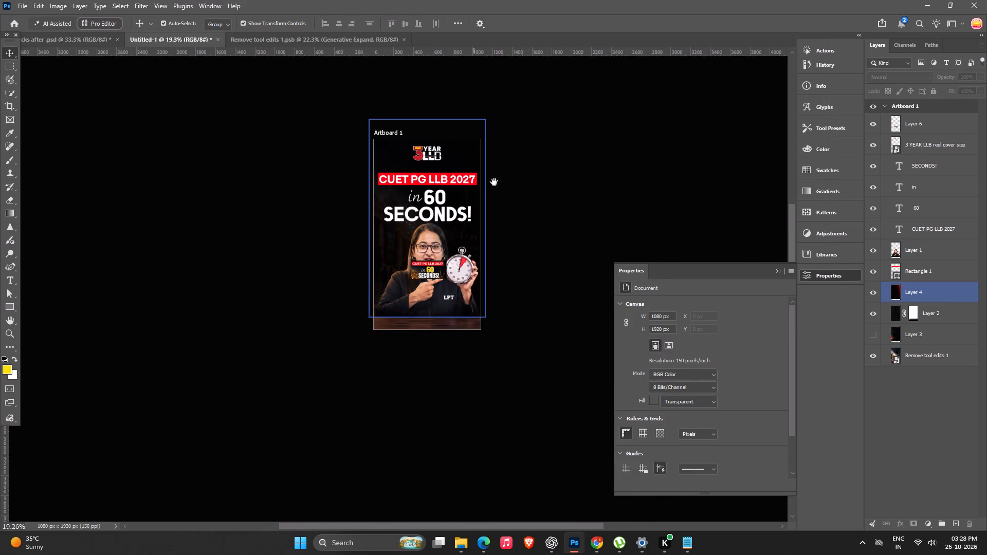
{"action": "left_click_drag", "start_coordinate": [494, 182], "coordinate": [496, 179]}
{"action": "scroll", "coordinate": [478, 188], "scroll_direction": "up", "scroll_amount": 5, "text": "alt"}
{"action": "key", "text": "space"}
{"action": "key", "text": "space"}
{"action": "key", "text": "space"}
{"action": "key", "text": "space"}
{"action": "left_click_drag", "start_coordinate": [471, 234], "coordinate": [473, 274]}
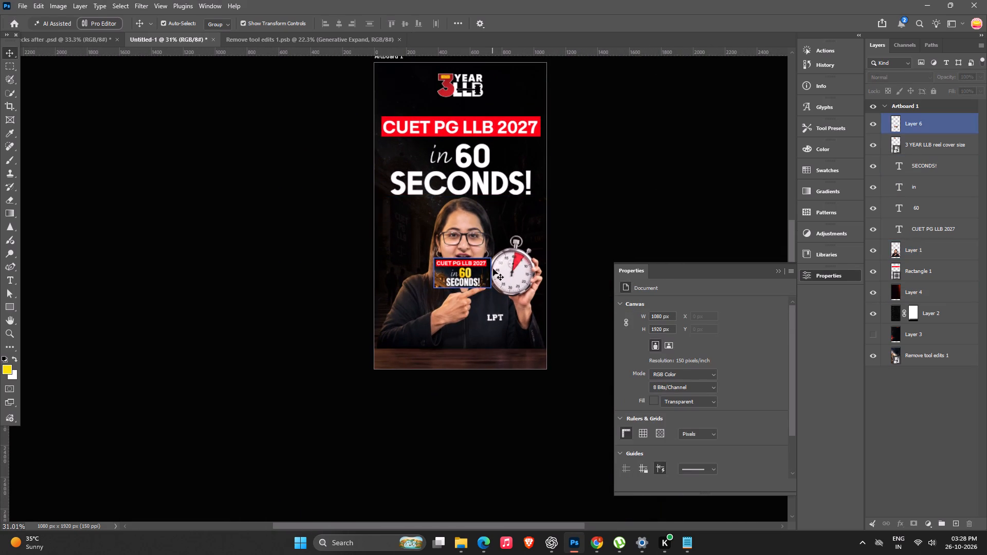
{"action": "scroll", "coordinate": [494, 303], "scroll_direction": "up", "scroll_amount": 4}
{"action": "key", "text": "space"}
{"action": "key", "text": "space"}
{"action": "key", "text": "space"}
{"action": "key", "text": "space"}
{"action": "left_click_drag", "start_coordinate": [493, 304], "coordinate": [490, 319]}
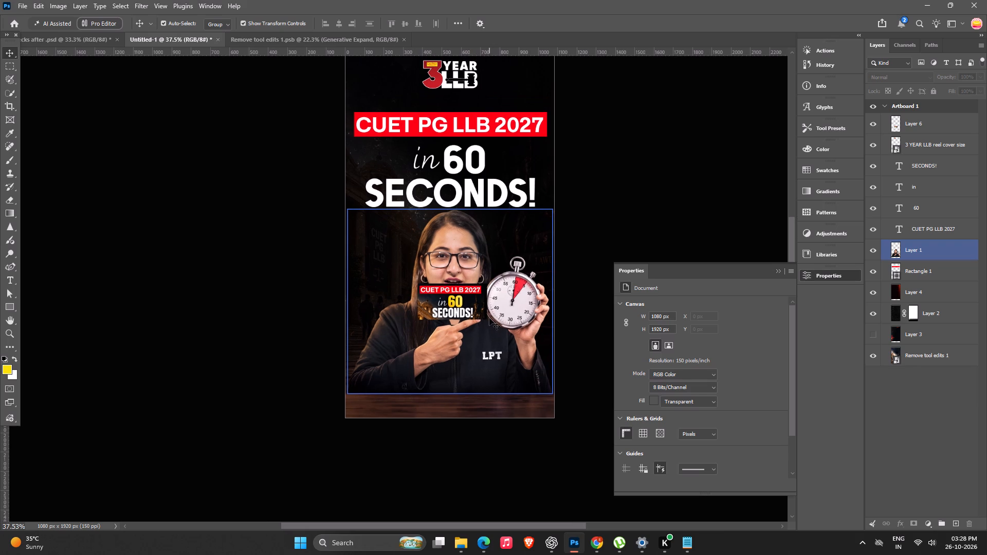
Colour the "60" text yellow, #fde03a, sampled from the "60" in the reference snip.
{"action": "left_click", "coordinate": [461, 152]}
{"action": "left_click", "coordinate": [703, 386]}
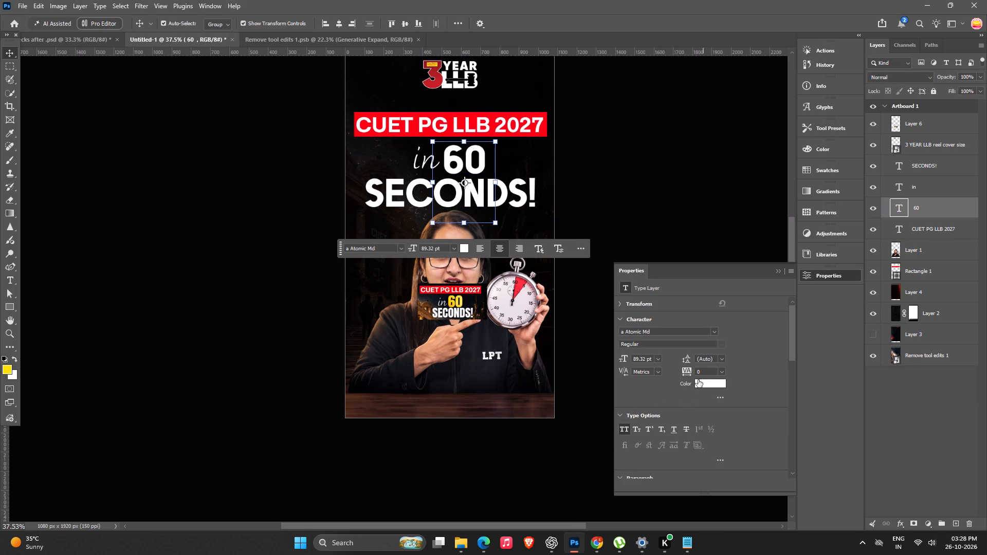
{"action": "left_click", "coordinate": [456, 301]}
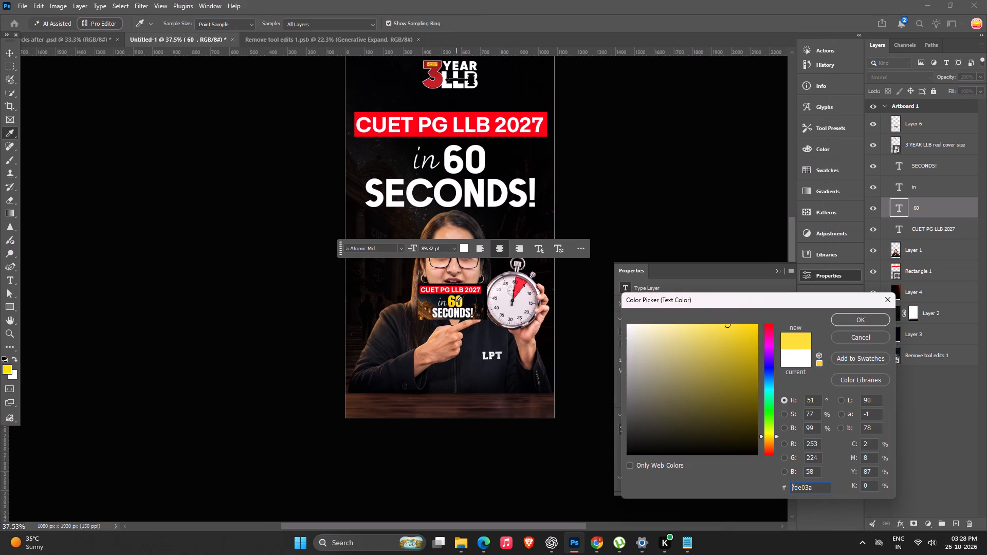
{"action": "left_click", "coordinate": [850, 314]}
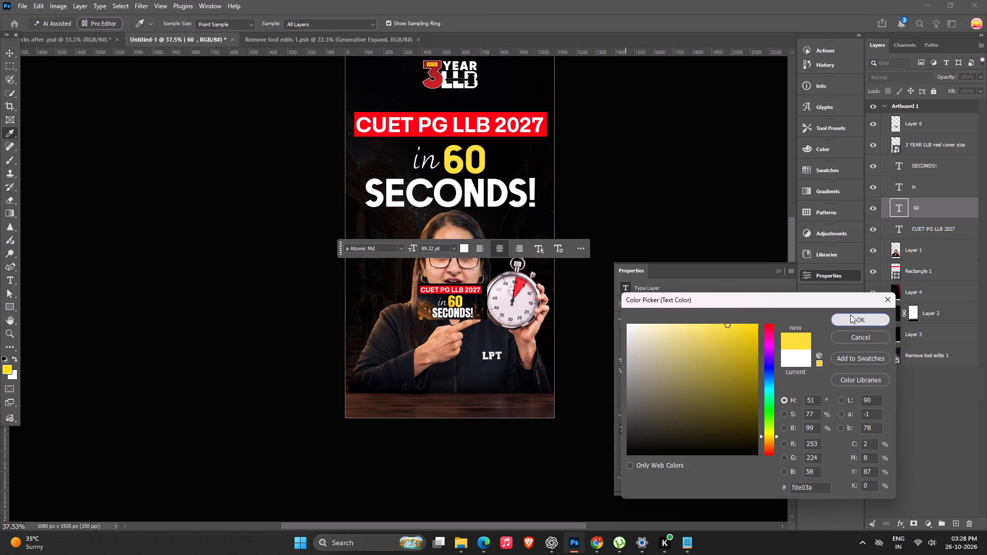
{"action": "left_click", "coordinate": [699, 188]}
Delete the reference headline snip from over the presenter.
{"action": "scroll", "coordinate": [685, 185], "scroll_direction": "down", "scroll_amount": 8, "text": "alt"}
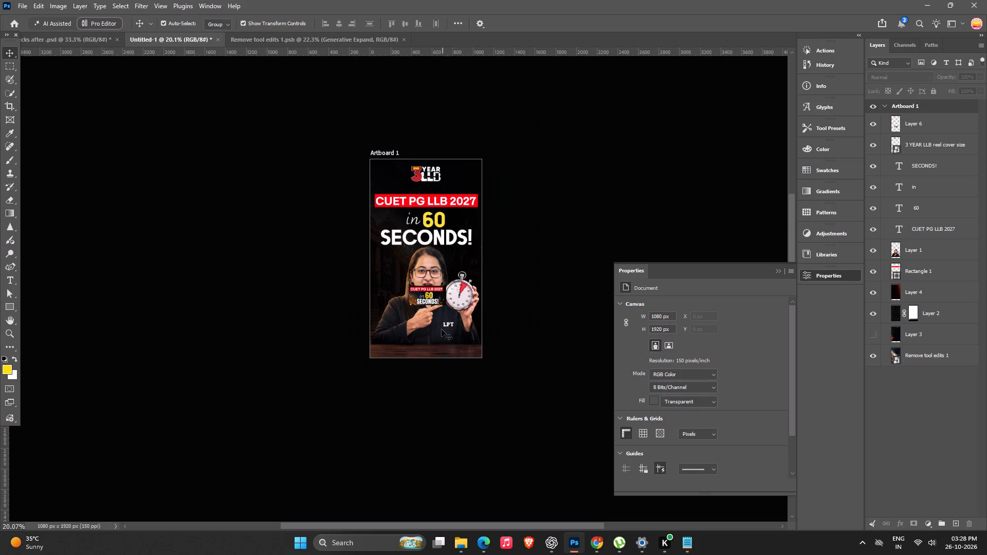
{"action": "scroll", "coordinate": [363, 258], "scroll_direction": "up", "scroll_amount": 2, "text": "alt"}
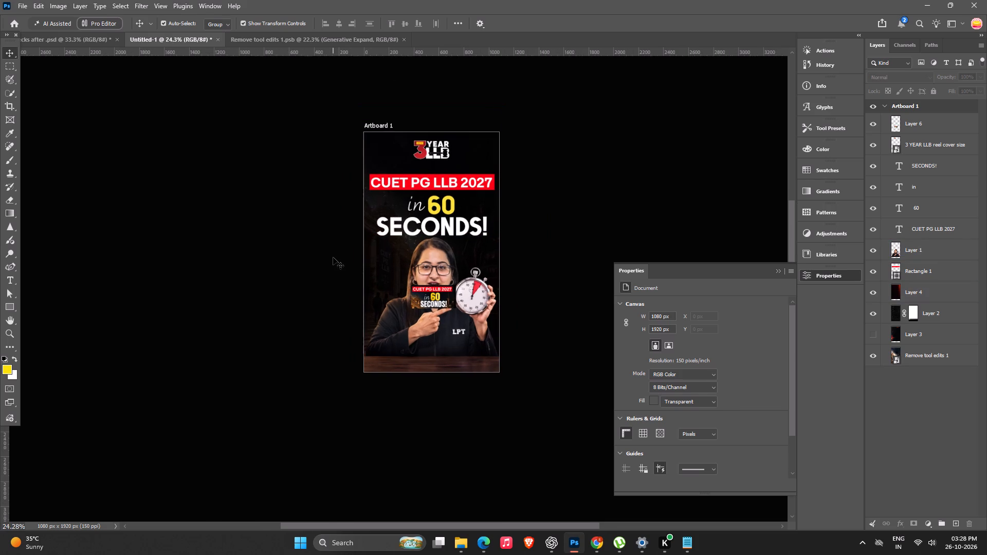
{"action": "left_click", "coordinate": [435, 303]}
{"action": "key", "text": "Delete"}
{"action": "left_click", "coordinate": [556, 243]}
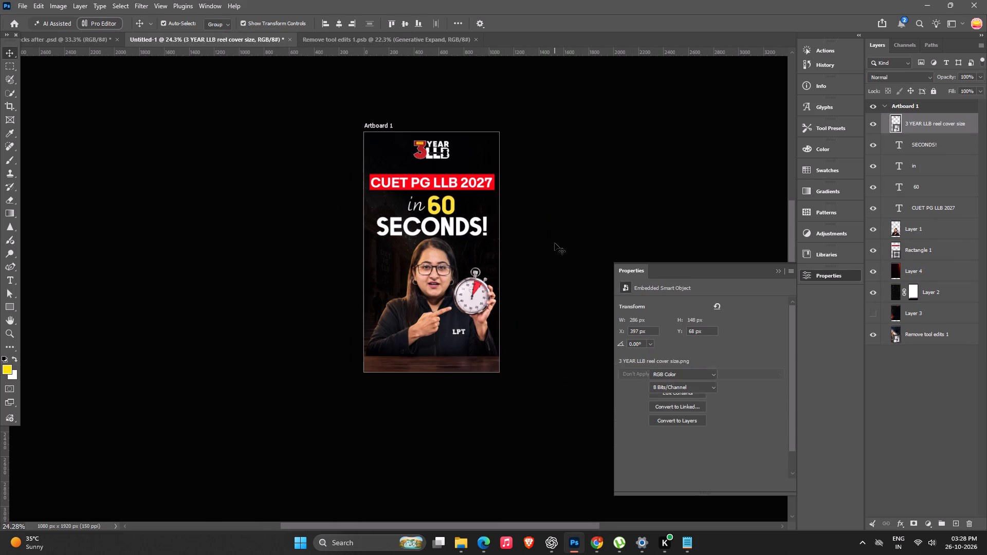
Nudge the headline texts "in", "60" and "SECONDS!" together slightly upward, closer to the red banner.
{"action": "scroll", "coordinate": [400, 256], "scroll_direction": "up", "scroll_amount": 6, "text": "alt"}
{"action": "scroll", "coordinate": [410, 268], "scroll_direction": "down", "scroll_amount": 1, "text": "alt"}
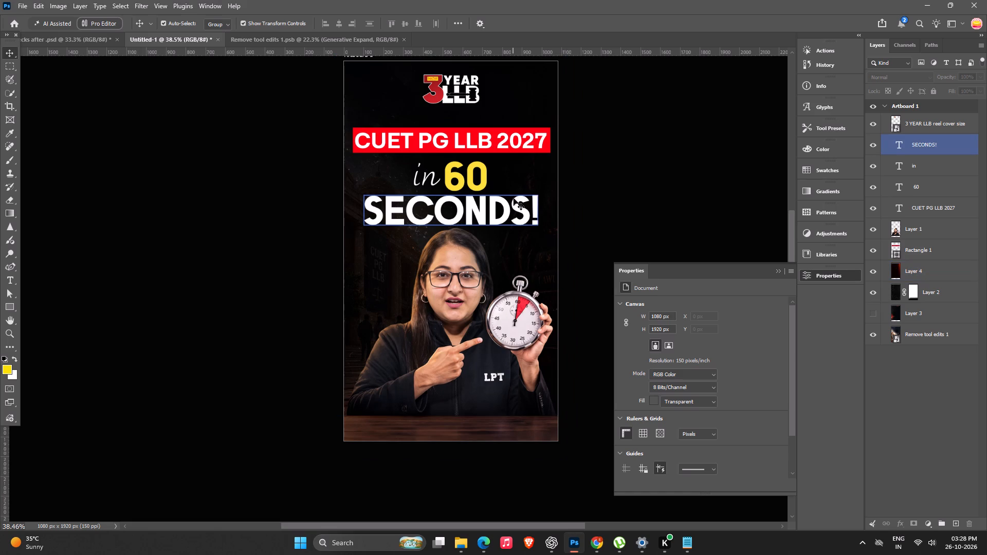
{"action": "key", "text": "space"}
{"action": "key", "text": "space"}
{"action": "key", "text": "space"}
{"action": "left_click_drag", "start_coordinate": [472, 244], "coordinate": [471, 280]}
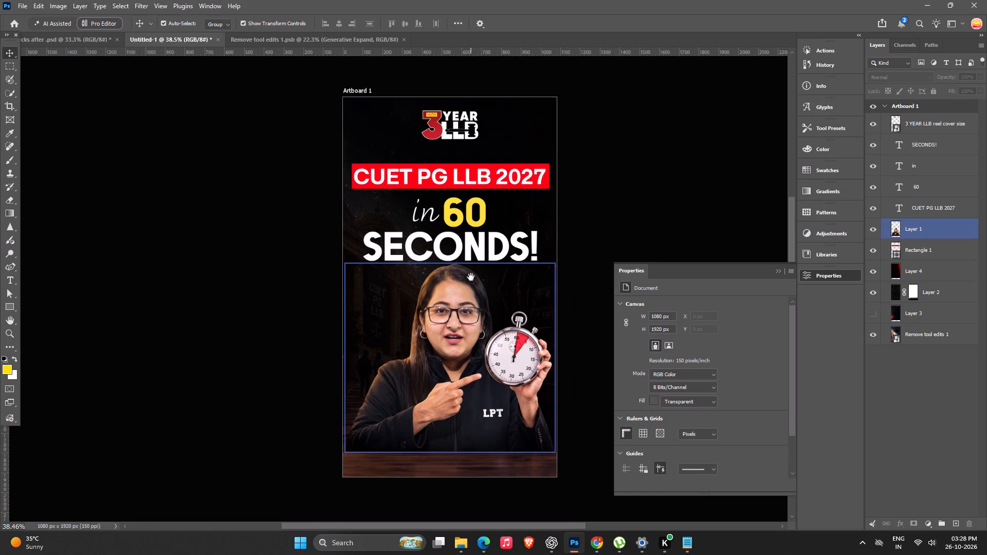
{"action": "left_click", "coordinate": [465, 253]}
{"action": "left_click", "coordinate": [473, 206], "text": "shift"}
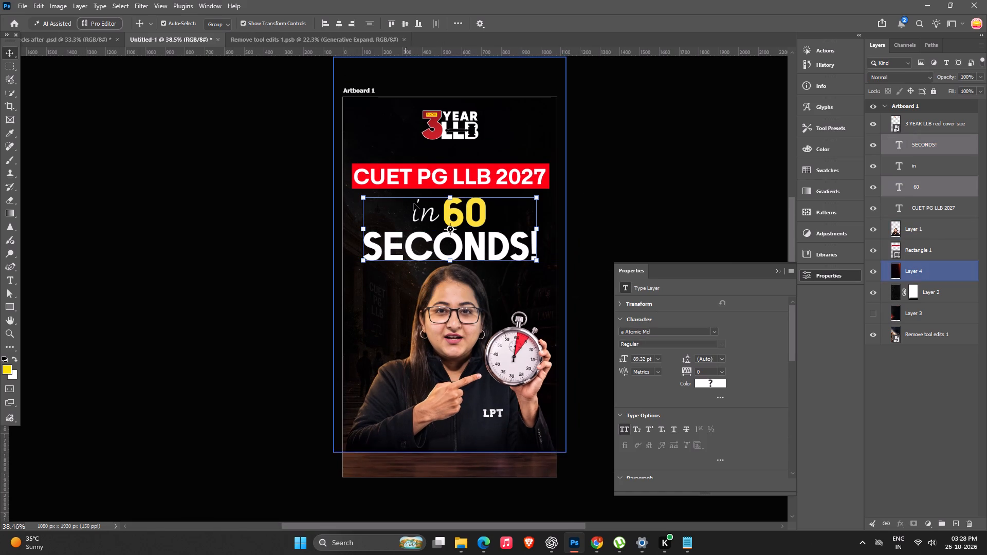
{"action": "left_click", "coordinate": [421, 206], "text": "shift"}
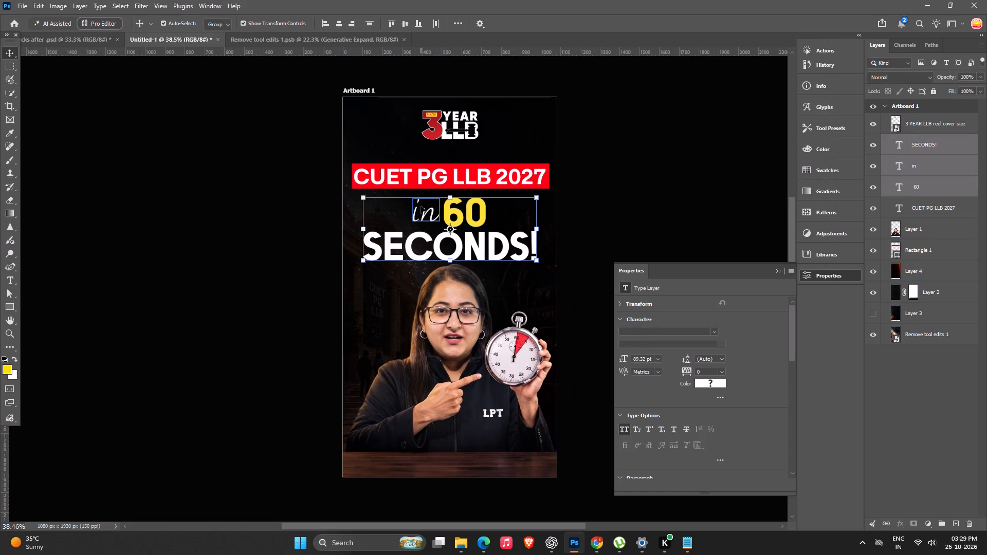
{"action": "key", "text": "shift+Up"}
{"action": "left_click", "coordinate": [708, 210]}
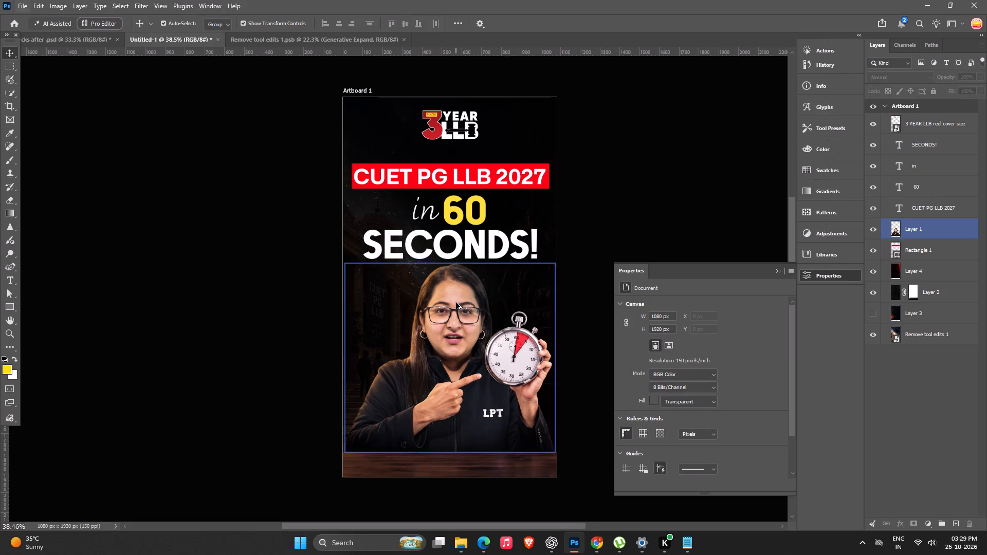
Add a new empty layer directly above the presenter's layer and enlarge the soft brush to 1400.
{"action": "scroll", "coordinate": [456, 303], "scroll_direction": "down", "scroll_amount": 7, "text": "alt"}
{"action": "left_click", "coordinate": [566, 221]}
{"action": "key", "text": "space"}
{"action": "key", "text": "space"}
{"action": "key", "text": "space"}
{"action": "key", "text": "space"}
{"action": "key", "text": "space"}
{"action": "left_click_drag", "start_coordinate": [554, 254], "coordinate": [544, 221]}
{"action": "scroll", "coordinate": [456, 293], "scroll_direction": "up", "scroll_amount": 4, "text": "alt"}
{"action": "left_click", "coordinate": [455, 293]}
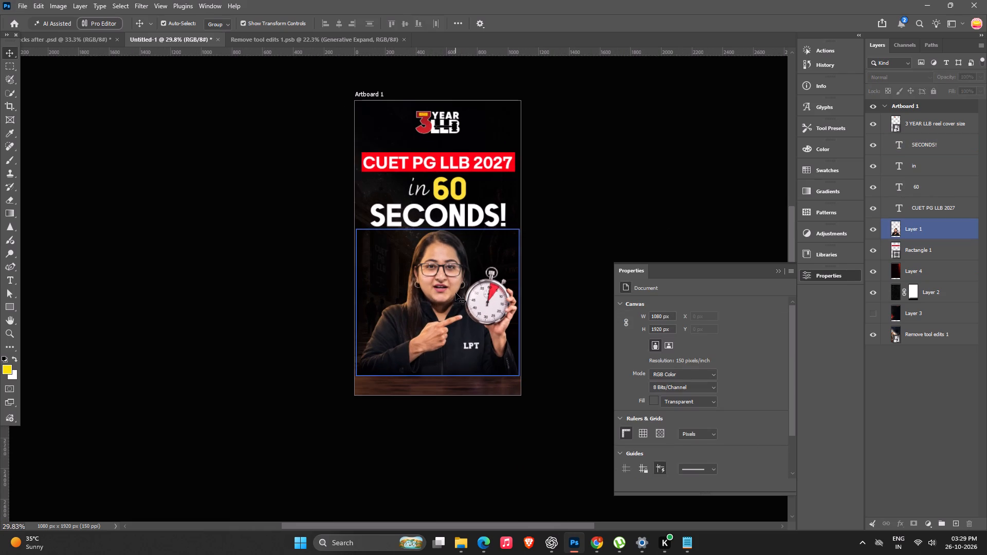
{"action": "left_click", "coordinate": [953, 525]}
{"action": "key", "text": "b"}
{"action": "key", "text": "bracketright"}
{"action": "key", "text": "bracketright"}
{"action": "key", "text": "bracketright"}
{"action": "key", "text": "bracketright"}
{"action": "key", "text": "bracketright"}
{"action": "key", "text": "bracketright"}
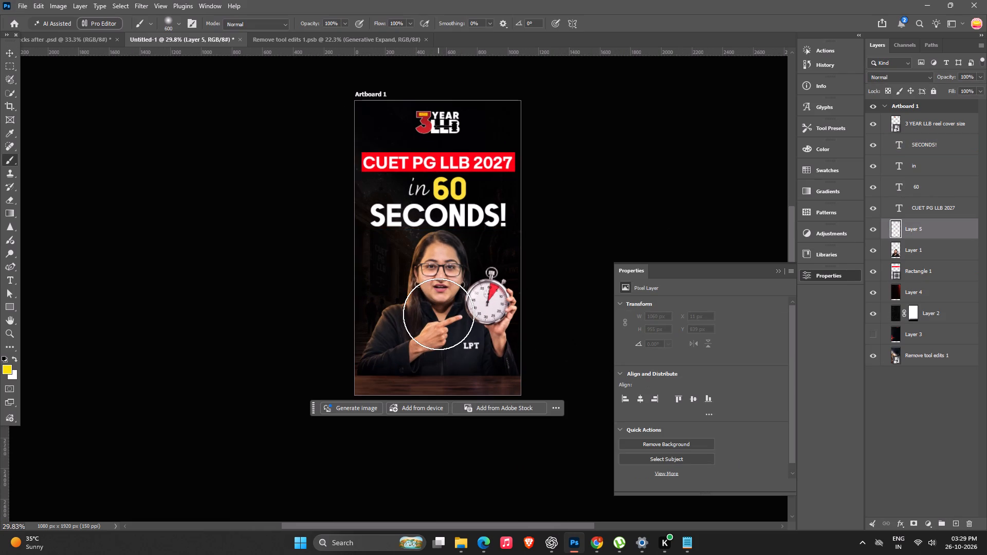
{"action": "key", "text": "bracketright"}
{"action": "key", "text": "bracketright"}
{"action": "key", "text": "bracketright"}
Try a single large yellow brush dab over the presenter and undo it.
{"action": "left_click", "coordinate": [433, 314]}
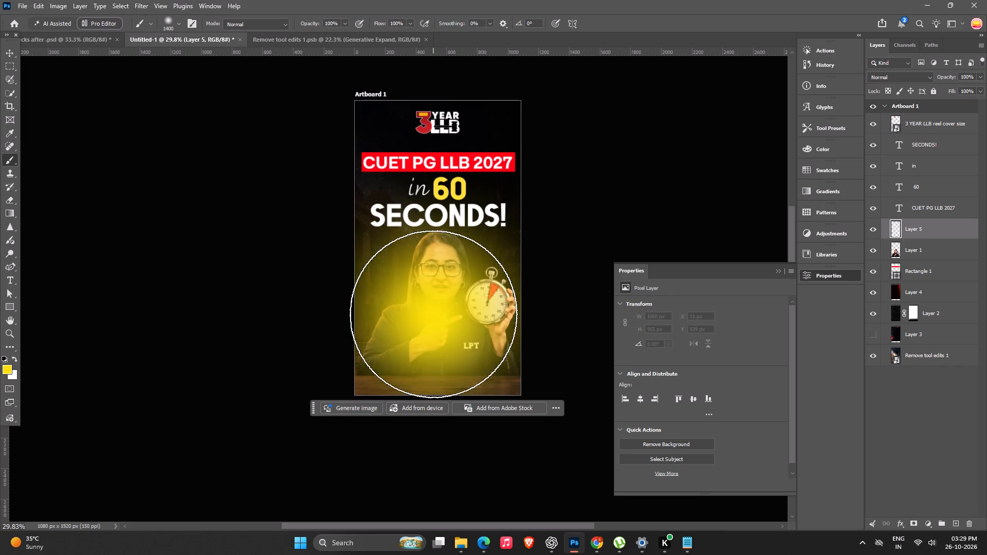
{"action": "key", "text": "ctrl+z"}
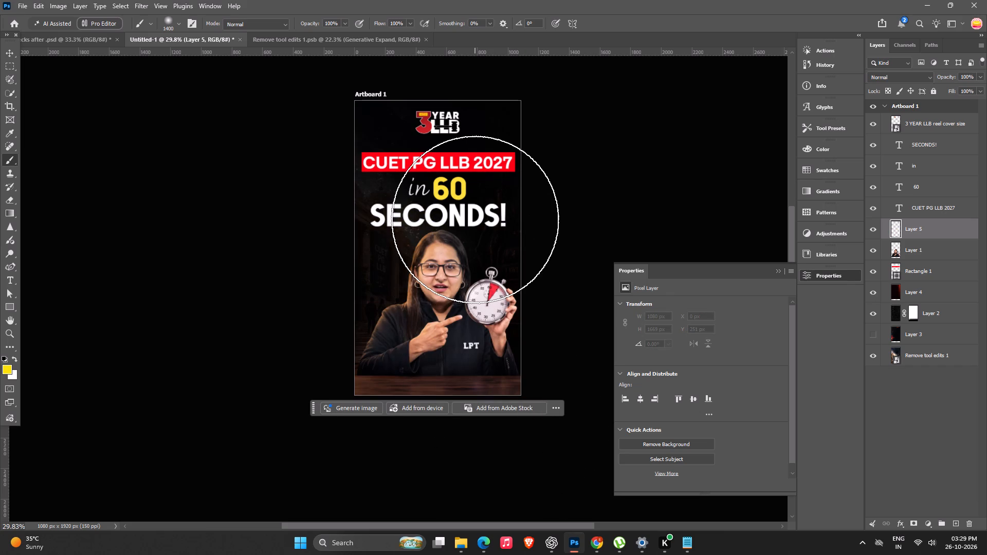
Paint one large soft glow in red sampled from the headline banner, and place its layer behind the presenter.
{"action": "key", "text": "i"}
{"action": "left_click", "coordinate": [489, 154]}
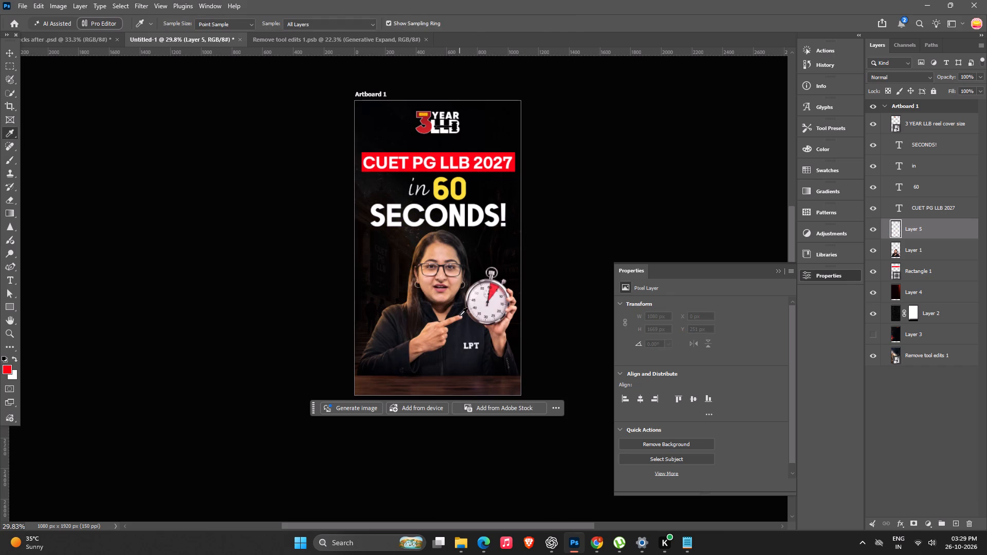
{"action": "key", "text": "b"}
{"action": "left_click", "coordinate": [439, 320]}
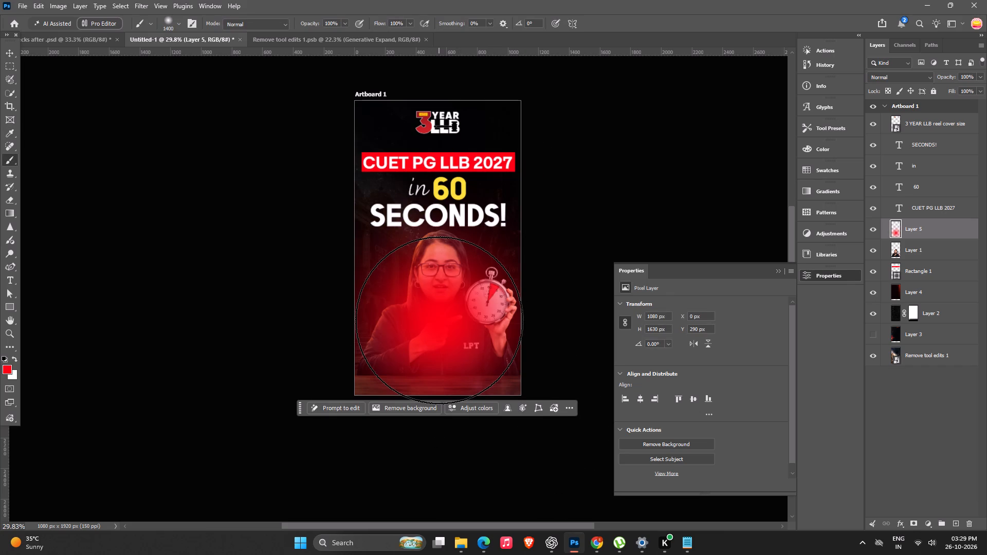
{"action": "key", "text": "ctrl+bracketleft"}
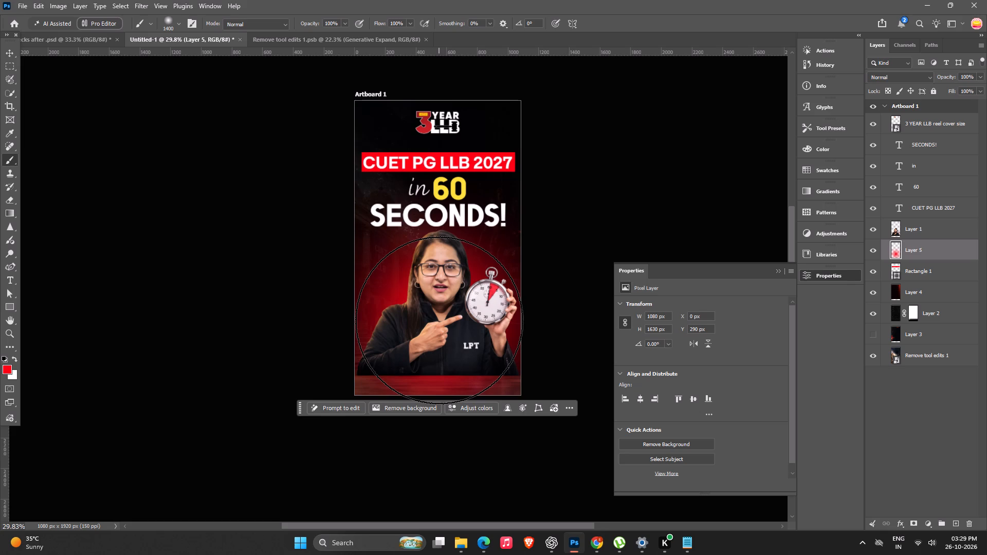
Add a mask to the red glow layer and hide the glow along the desk with a black brush at size 500.
{"action": "key", "text": "space"}
{"action": "key", "text": "space"}
{"action": "key", "text": "space"}
{"action": "key", "text": "space"}
{"action": "left_click_drag", "start_coordinate": [441, 291], "coordinate": [419, 264]}
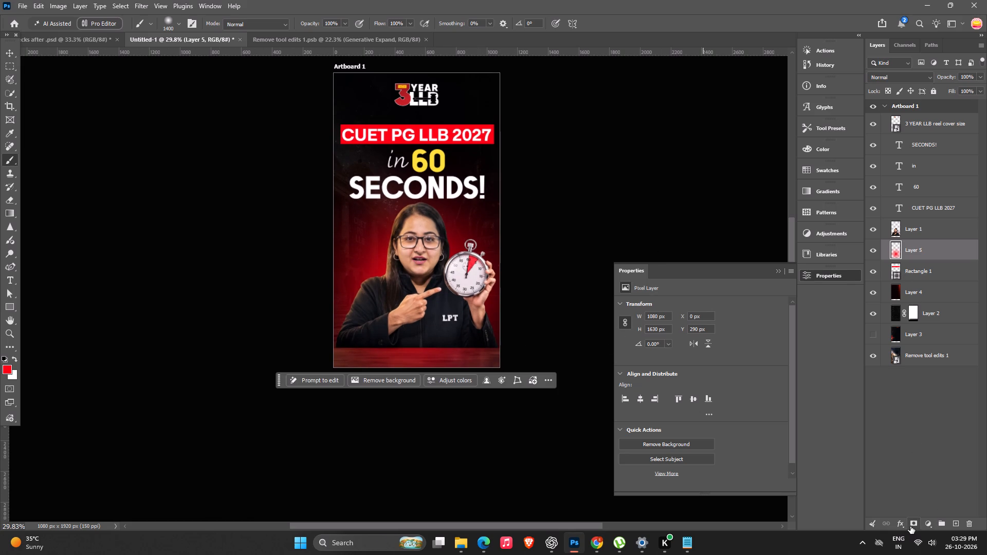
{"action": "left_click", "coordinate": [910, 526]}
{"action": "key", "text": "b"}
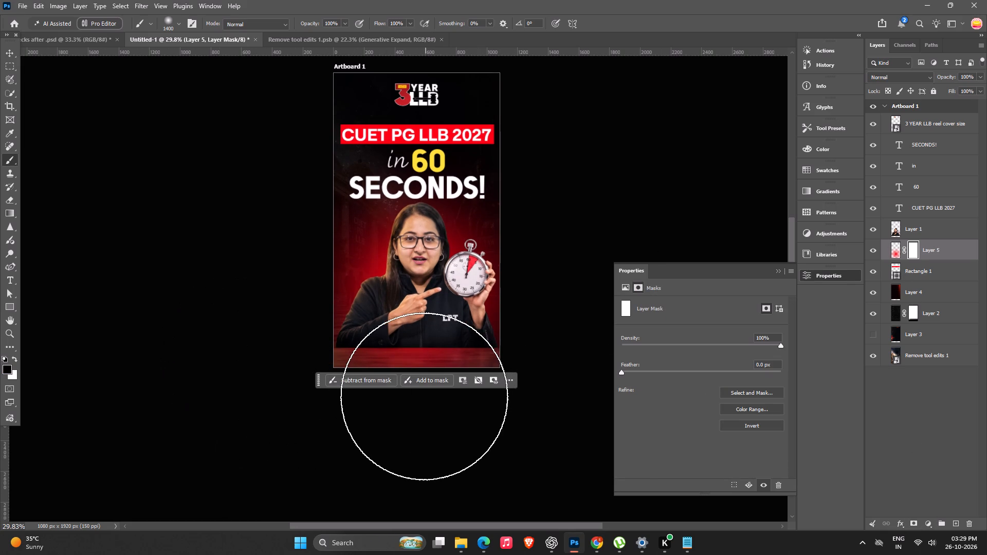
{"action": "type", "text": "[["}
{"action": "key", "text": "bracketleft"}
{"action": "key", "text": "bracketleft"}
{"action": "key", "text": "bracketleft"}
{"action": "key", "text": "bracketleft"}
{"action": "key", "text": "bracketleft"}
{"action": "type", "text": "[["}
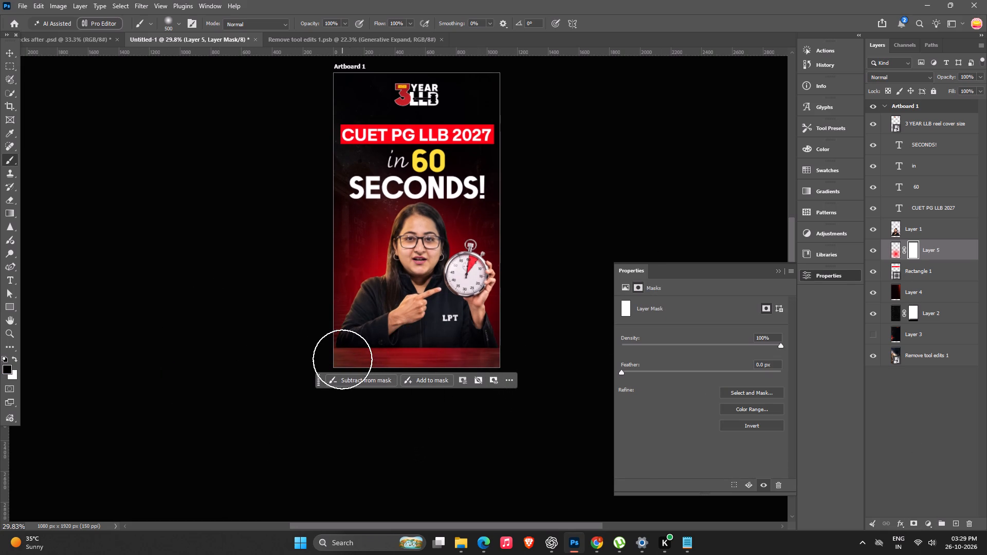
{"action": "left_click_drag", "start_coordinate": [342, 359], "coordinate": [733, 361]}
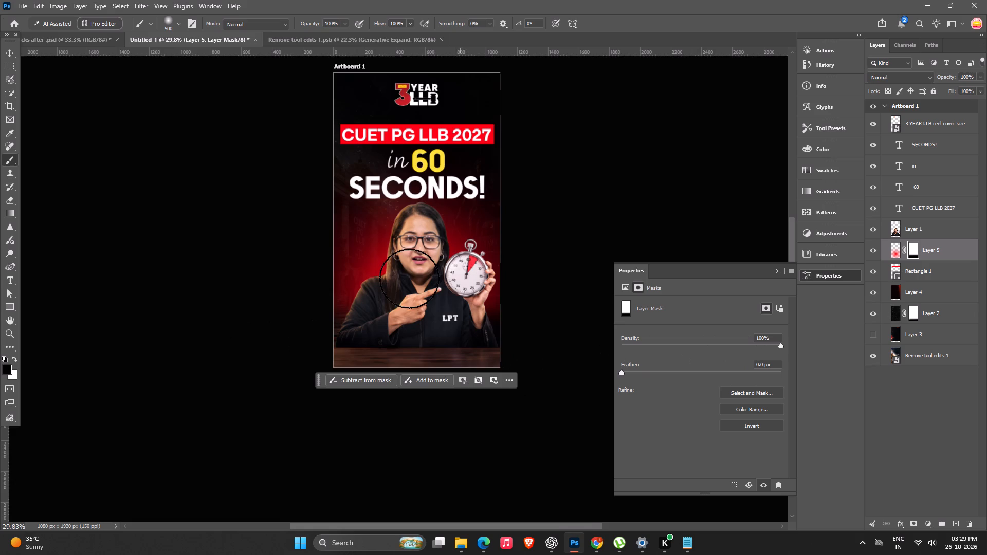
Lower the red glow layer's opacity to 57%.
{"action": "scroll", "coordinate": [403, 279], "scroll_direction": "up", "scroll_amount": 3, "text": "alt"}
{"action": "key", "text": "space"}
{"action": "key", "text": "space"}
{"action": "key", "text": "space"}
{"action": "key", "text": "space"}
{"action": "key", "text": "space"}
{"action": "key", "text": "space"}
{"action": "key", "text": "space"}
{"action": "key", "text": "space"}
{"action": "left_click_drag", "start_coordinate": [404, 286], "coordinate": [410, 318]}
{"action": "scroll", "coordinate": [411, 318], "scroll_direction": "down", "scroll_amount": 4, "text": "alt"}
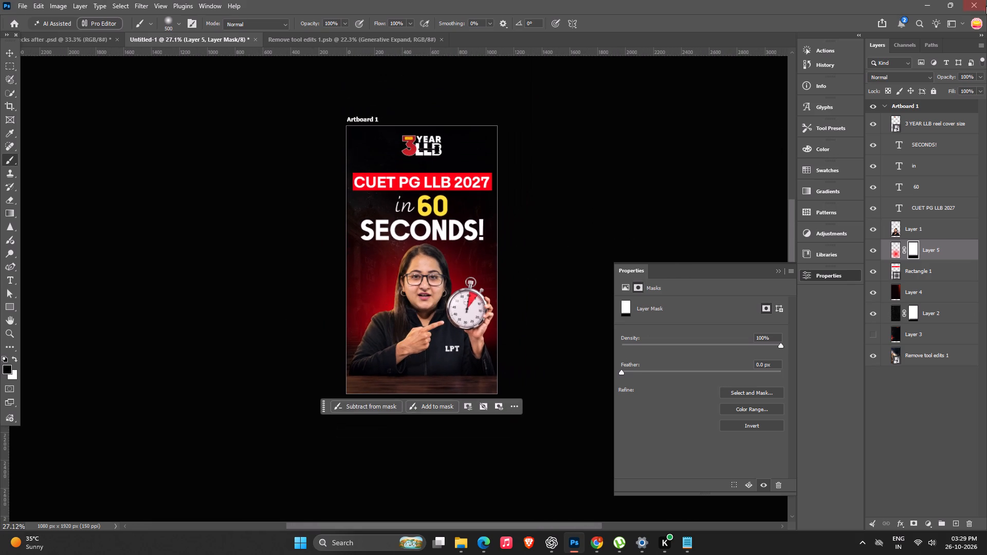
{"action": "left_click", "coordinate": [981, 77]}
{"action": "left_click_drag", "start_coordinate": [969, 87], "coordinate": [966, 87]}
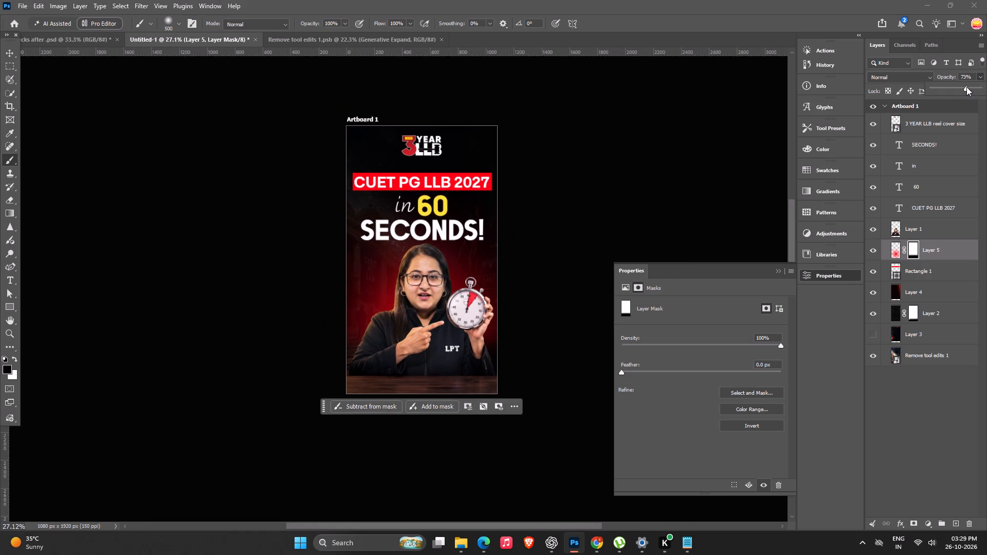
{"action": "left_click_drag", "start_coordinate": [966, 87], "coordinate": [959, 88]}
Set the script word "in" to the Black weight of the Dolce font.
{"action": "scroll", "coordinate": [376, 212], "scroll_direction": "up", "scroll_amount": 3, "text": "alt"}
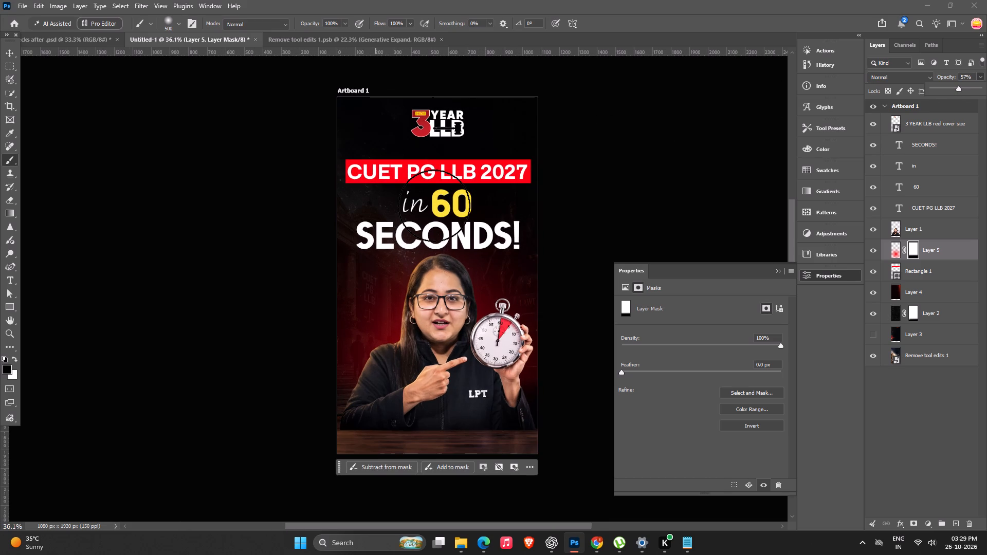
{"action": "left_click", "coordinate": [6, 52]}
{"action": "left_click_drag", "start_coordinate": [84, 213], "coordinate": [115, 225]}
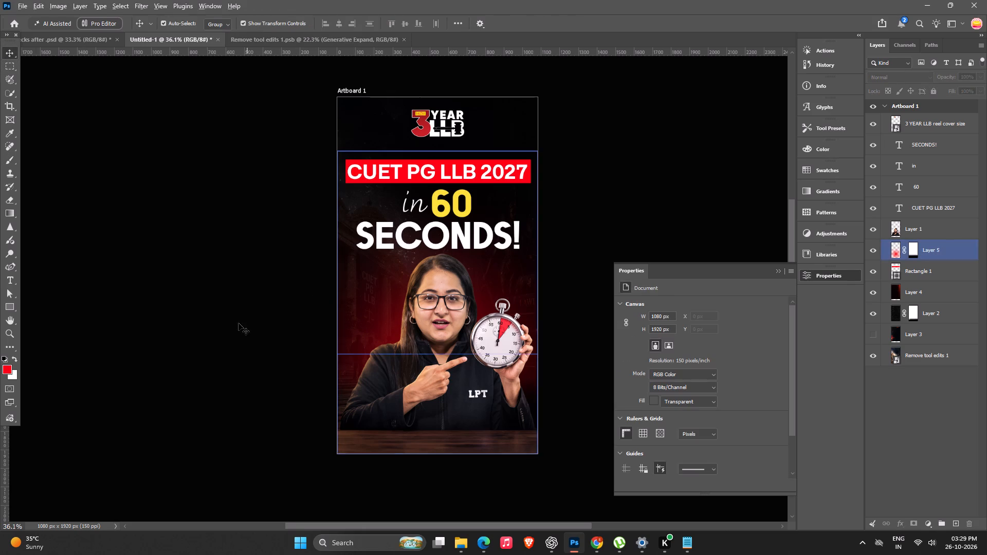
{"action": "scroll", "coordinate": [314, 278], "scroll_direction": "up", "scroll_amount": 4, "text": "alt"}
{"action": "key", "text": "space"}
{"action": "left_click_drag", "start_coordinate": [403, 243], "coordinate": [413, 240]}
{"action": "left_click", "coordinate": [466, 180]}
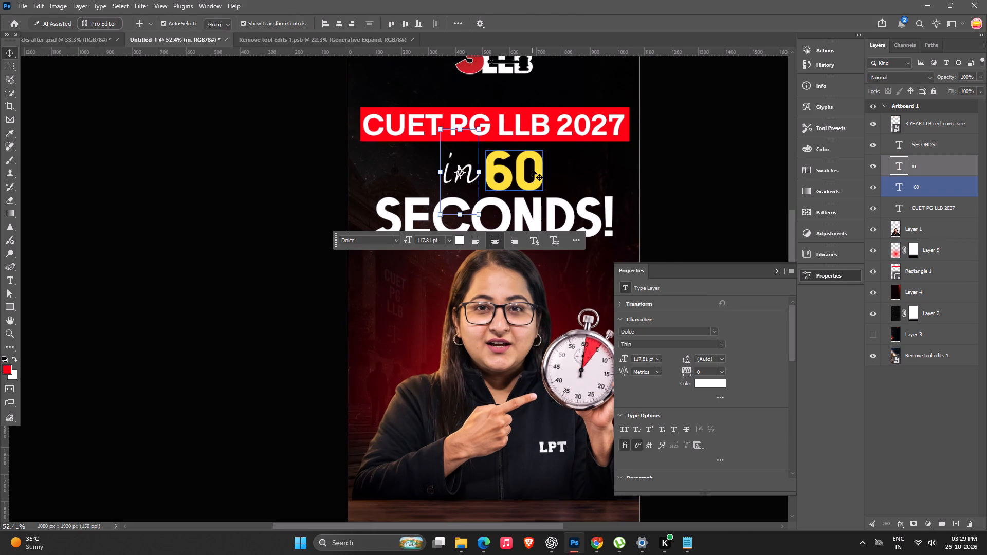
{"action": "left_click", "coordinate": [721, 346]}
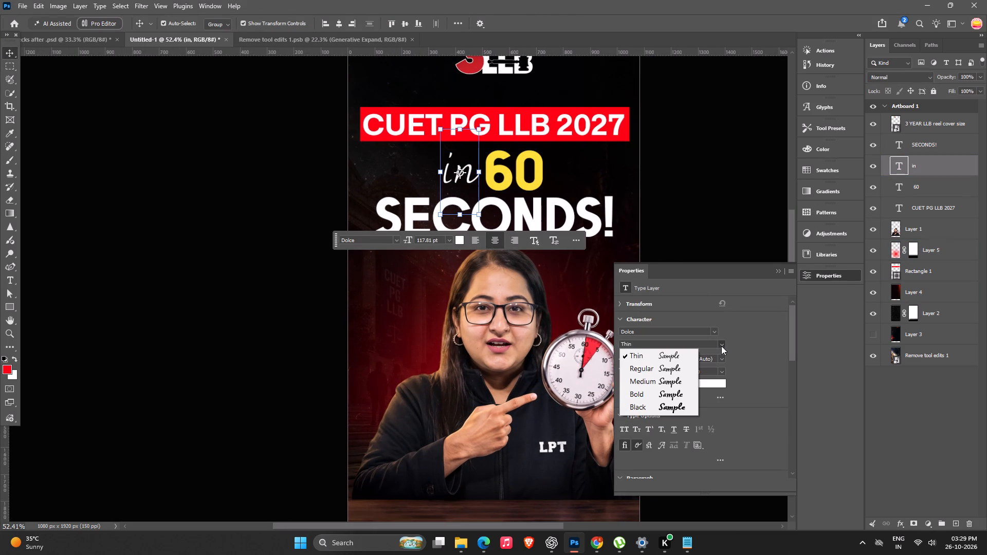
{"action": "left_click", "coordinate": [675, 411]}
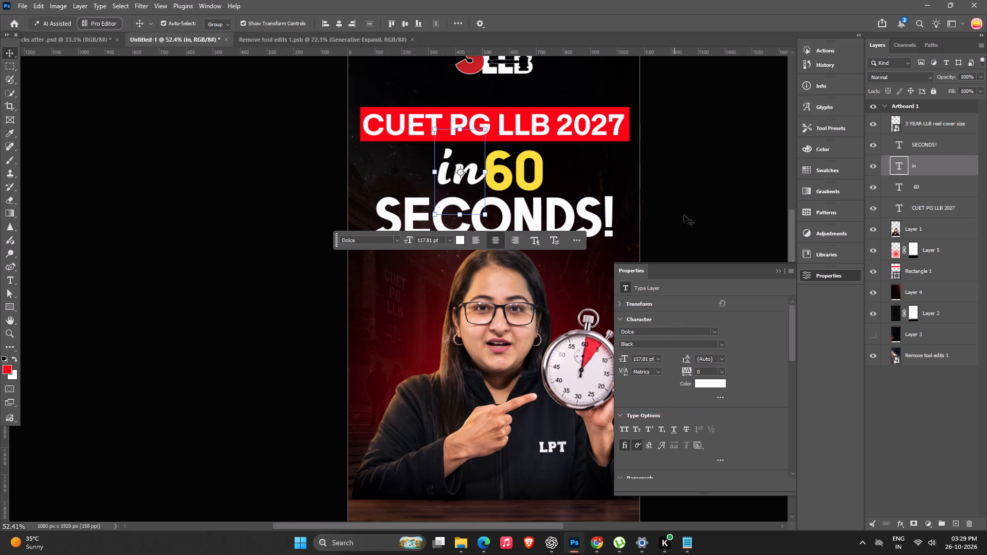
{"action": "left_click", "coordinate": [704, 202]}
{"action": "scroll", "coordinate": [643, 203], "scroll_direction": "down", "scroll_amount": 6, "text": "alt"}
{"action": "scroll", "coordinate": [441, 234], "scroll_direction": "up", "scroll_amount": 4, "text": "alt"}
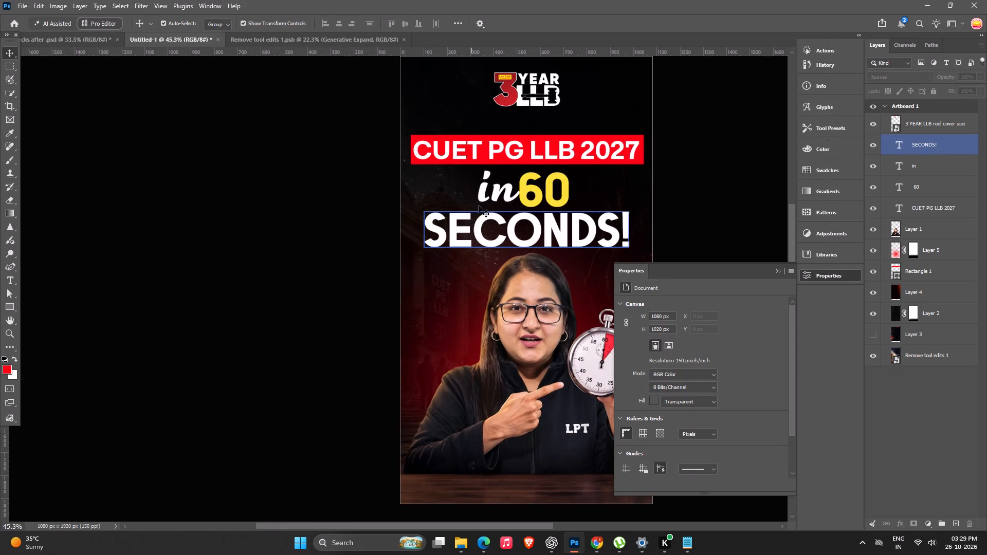
Set the script word "in" to the Medium weight of the Dolce font.
{"action": "left_click", "coordinate": [483, 195]}
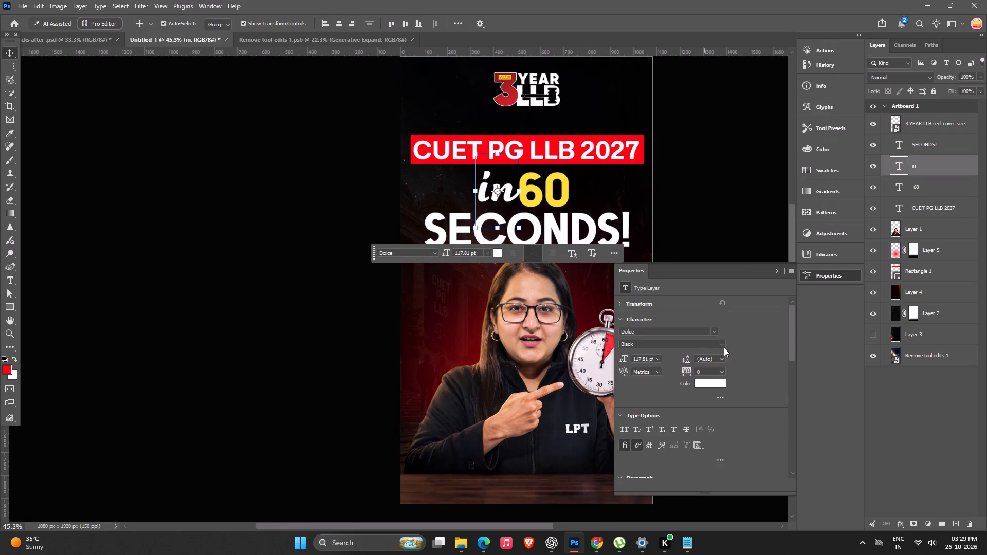
{"action": "left_click", "coordinate": [725, 346]}
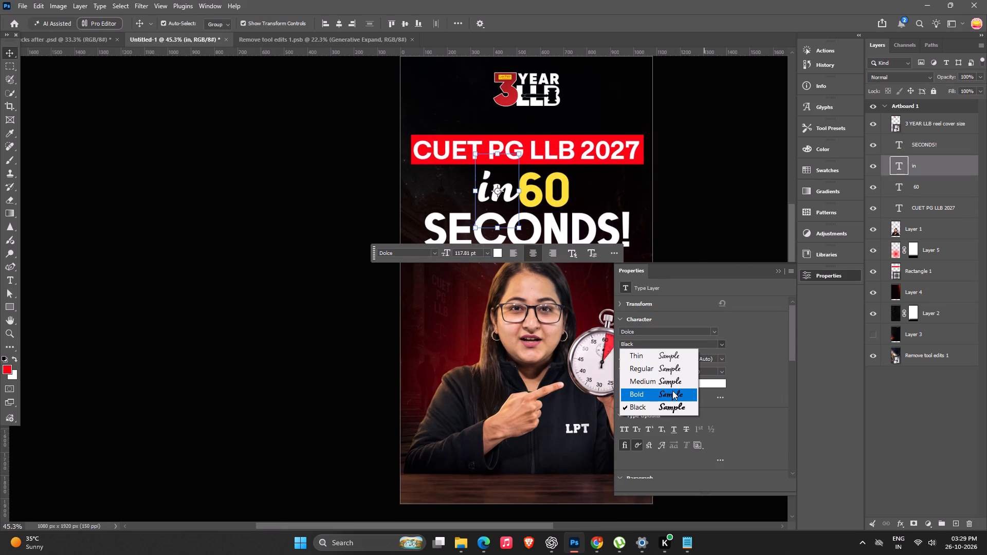
{"action": "left_click", "coordinate": [675, 387]}
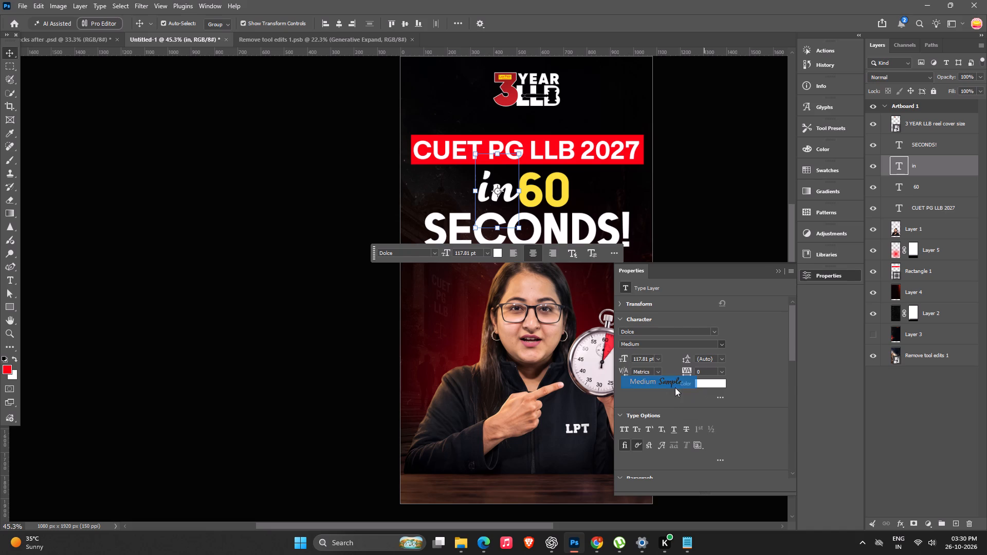
{"action": "left_click", "coordinate": [710, 147]}
Examine the whole cover with the reweighted "in" at several scales.
{"action": "scroll", "coordinate": [504, 238], "scroll_direction": "down", "scroll_amount": 6, "text": "alt"}
{"action": "key", "text": "space"}
{"action": "key", "text": "space"}
{"action": "left_click_drag", "start_coordinate": [482, 281], "coordinate": [462, 274]}
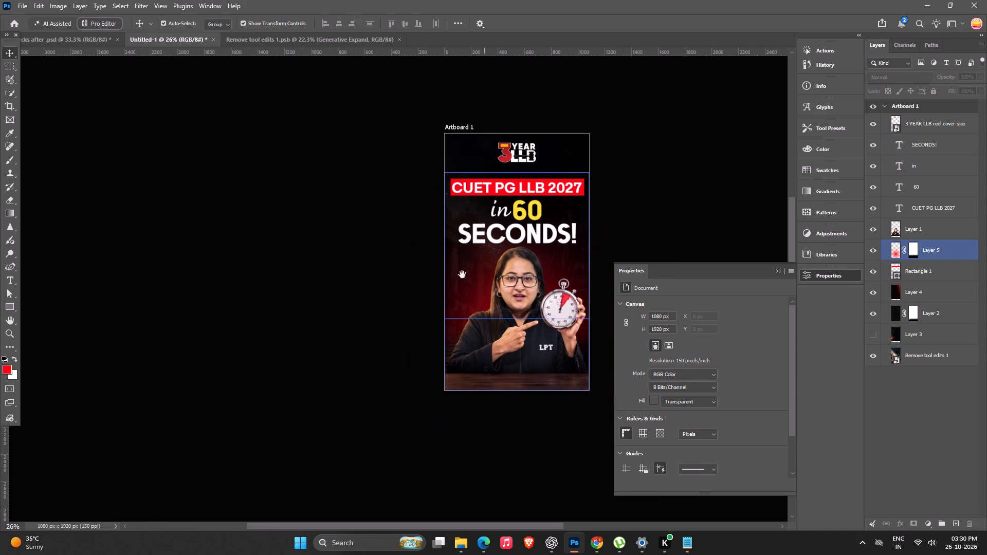
{"action": "left_click_drag", "start_coordinate": [462, 274], "coordinate": [442, 257]}
{"action": "scroll", "coordinate": [473, 189], "scroll_direction": "up", "scroll_amount": 4, "text": "alt"}
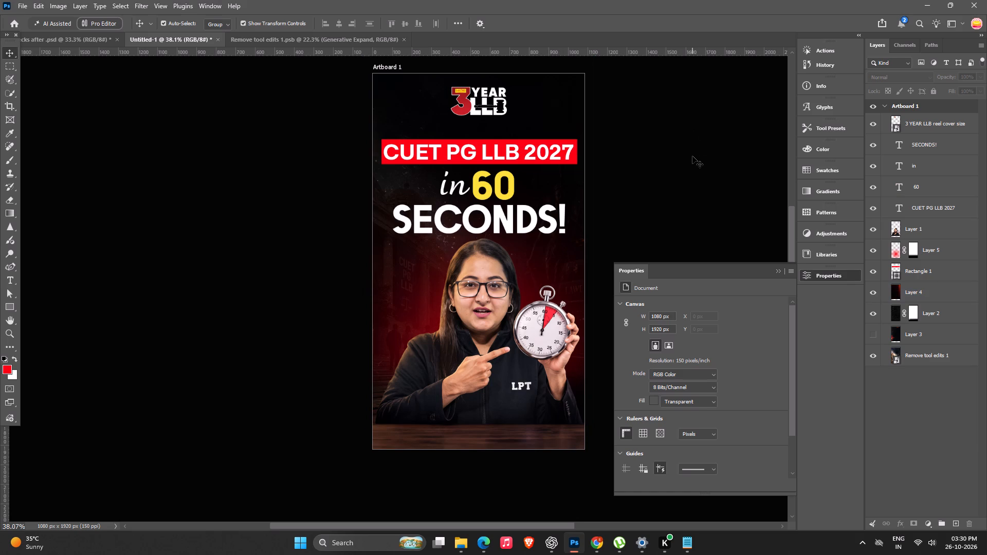
{"action": "left_click", "coordinate": [452, 184]}
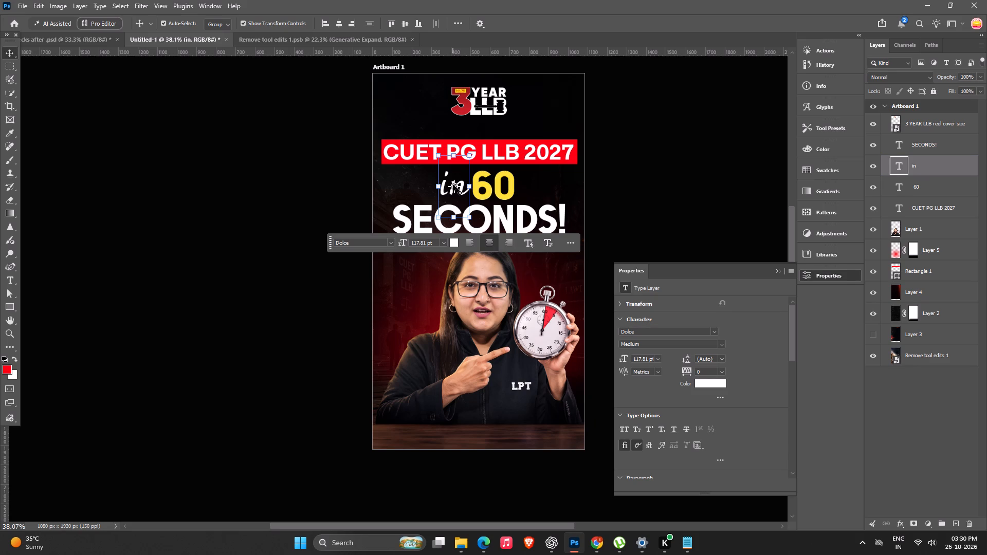
{"action": "left_click", "coordinate": [691, 160]}
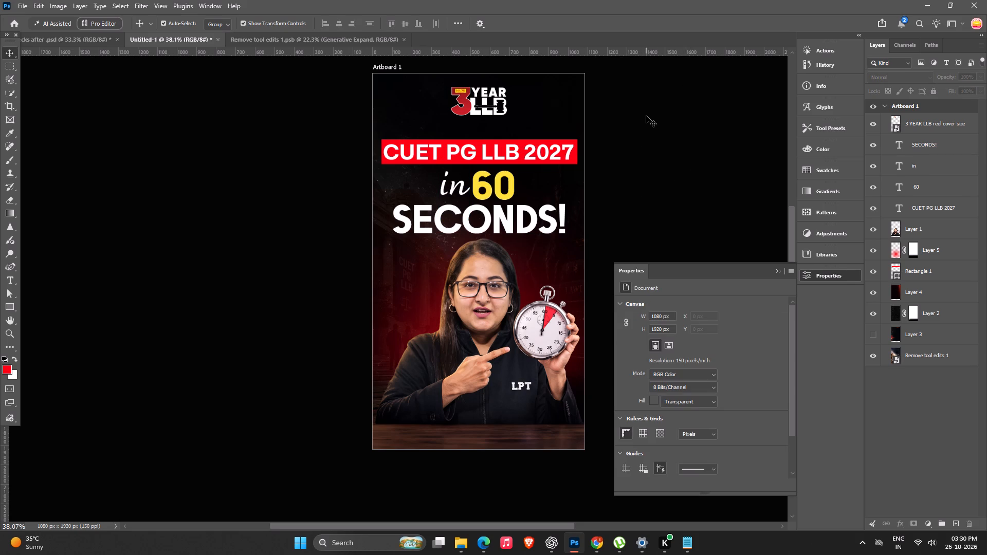
{"action": "left_click", "coordinate": [645, 147]}
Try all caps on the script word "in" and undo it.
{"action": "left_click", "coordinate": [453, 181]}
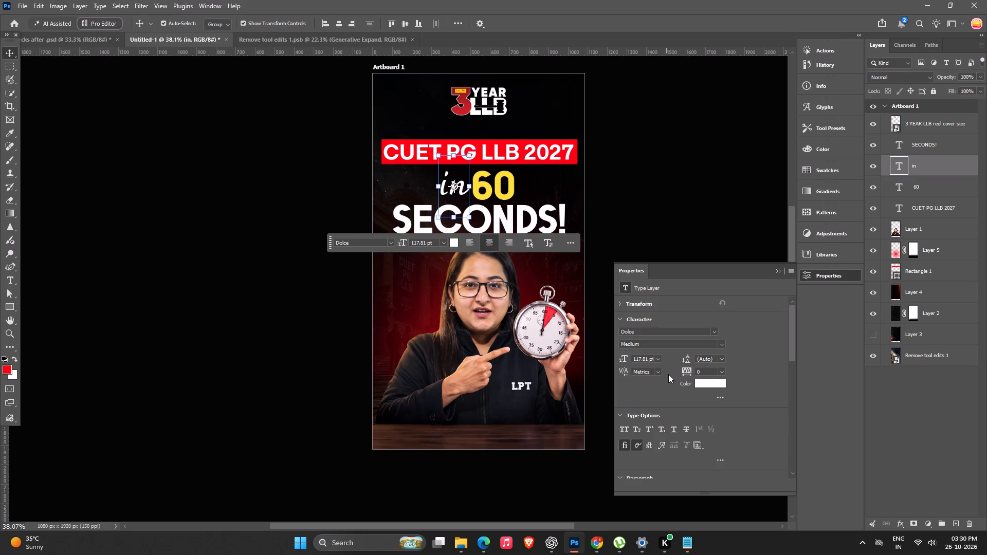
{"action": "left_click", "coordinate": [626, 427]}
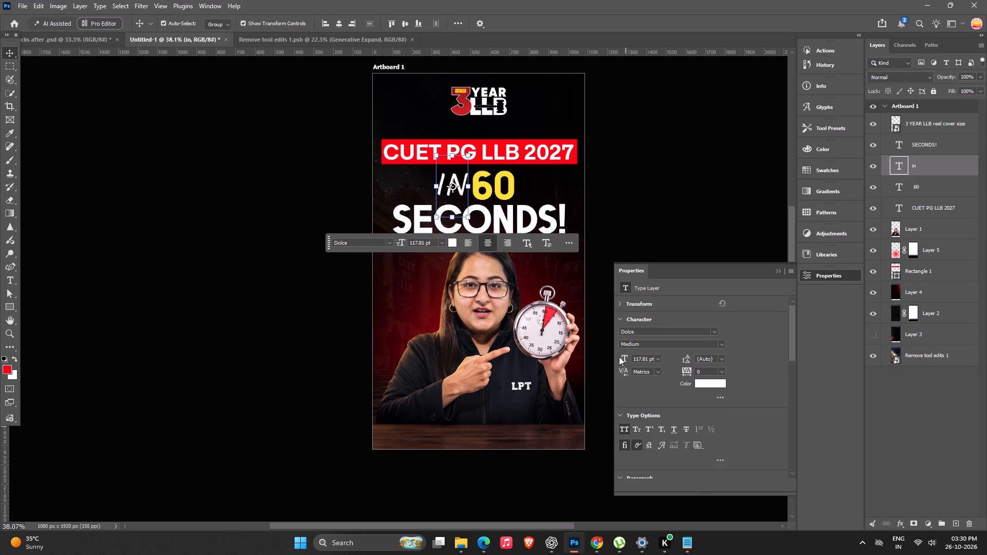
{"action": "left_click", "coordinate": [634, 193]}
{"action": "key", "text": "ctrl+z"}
Examine the "in 60 SECONDS!" headline up close, including the spacing between "in" and "60".
{"action": "scroll", "coordinate": [424, 207], "scroll_direction": "up", "scroll_amount": 5, "text": "alt"}
{"action": "key", "text": "space"}
{"action": "key", "text": "space"}
{"action": "key", "text": "space"}
{"action": "key", "text": "space"}
{"action": "key", "text": "space"}
{"action": "key", "text": "space"}
{"action": "left_click_drag", "start_coordinate": [445, 212], "coordinate": [414, 221]}
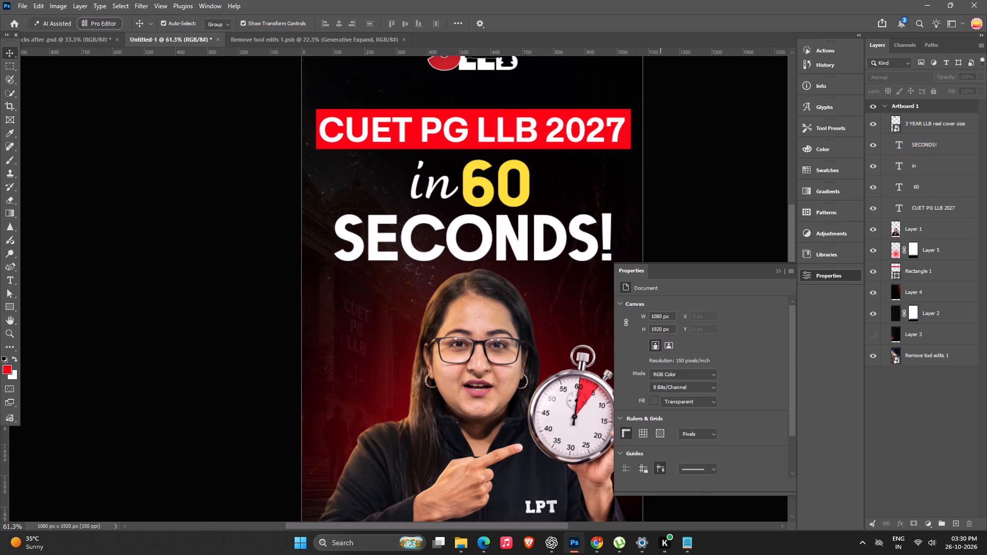
Examine the whole cover at several scales, checking the headline spacing above the presenter.
{"action": "scroll", "coordinate": [679, 405], "scroll_direction": "down", "scroll_amount": 16}
{"action": "scroll", "coordinate": [676, 383], "scroll_direction": "up", "scroll_amount": 18}
{"action": "left_click", "coordinate": [728, 184]}
{"action": "scroll", "coordinate": [436, 192], "scroll_direction": "down", "scroll_amount": 7, "text": "alt"}
{"action": "scroll", "coordinate": [578, 270], "scroll_direction": "up", "scroll_amount": 1, "text": "alt"}
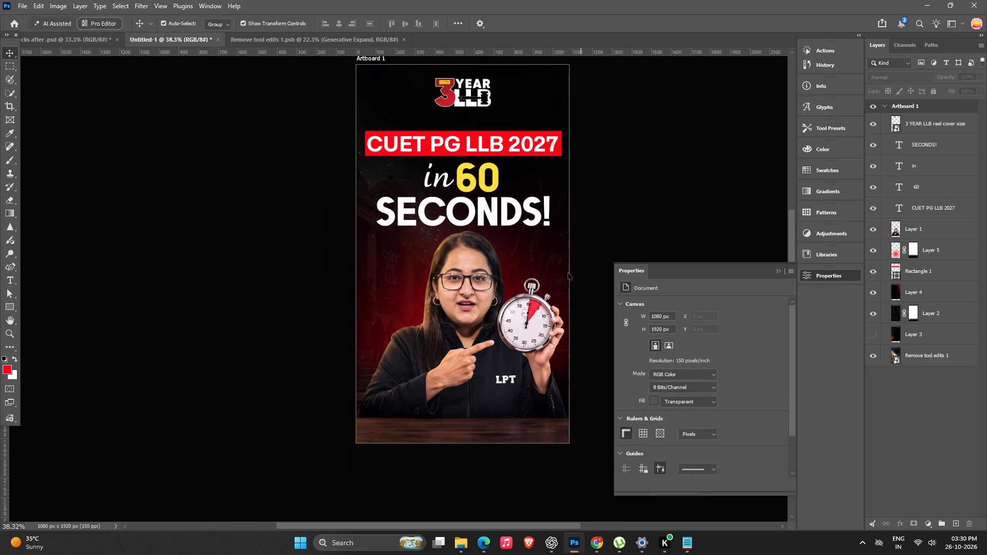
{"action": "key", "text": "space"}
{"action": "key", "text": "space"}
{"action": "left_click_drag", "start_coordinate": [438, 318], "coordinate": [411, 327]}
{"action": "scroll", "coordinate": [411, 327], "scroll_direction": "down", "scroll_amount": 7, "text": "alt"}
{"action": "left_click", "coordinate": [557, 172]}
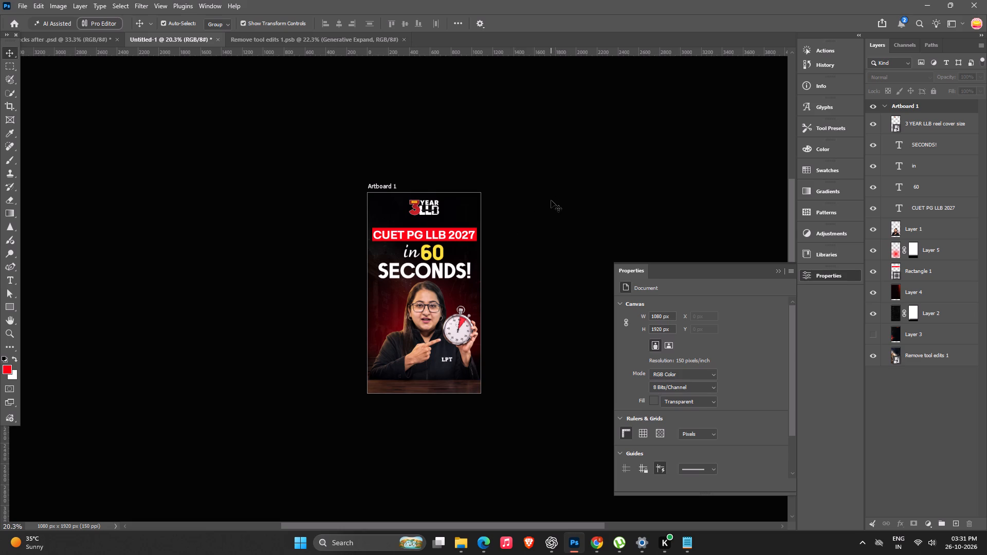
{"action": "scroll", "coordinate": [440, 324], "scroll_direction": "up", "scroll_amount": 5, "text": "alt"}
{"action": "key", "text": "space"}
{"action": "left_click_drag", "start_coordinate": [429, 286], "coordinate": [432, 302]}
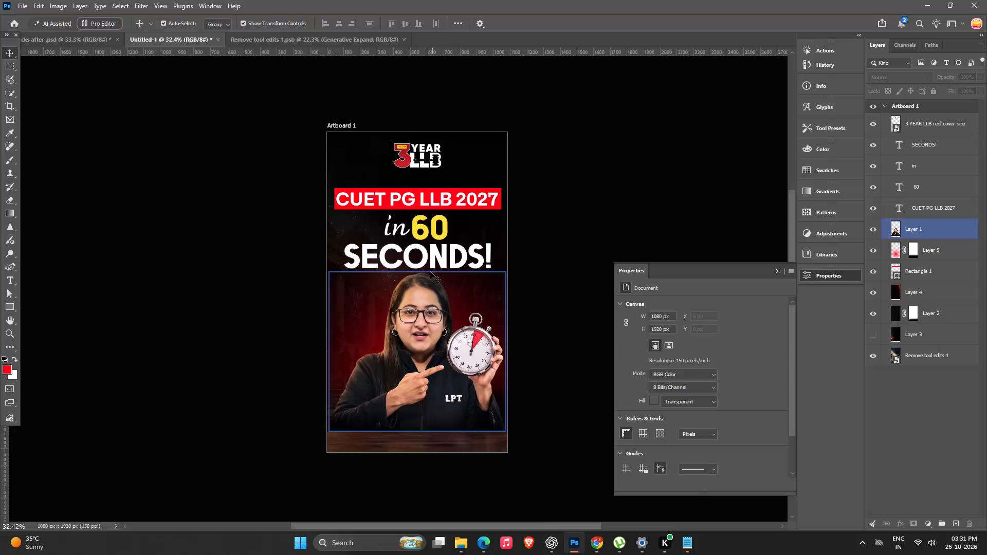
{"action": "scroll", "coordinate": [430, 269], "scroll_direction": "up", "scroll_amount": 4, "text": "alt"}
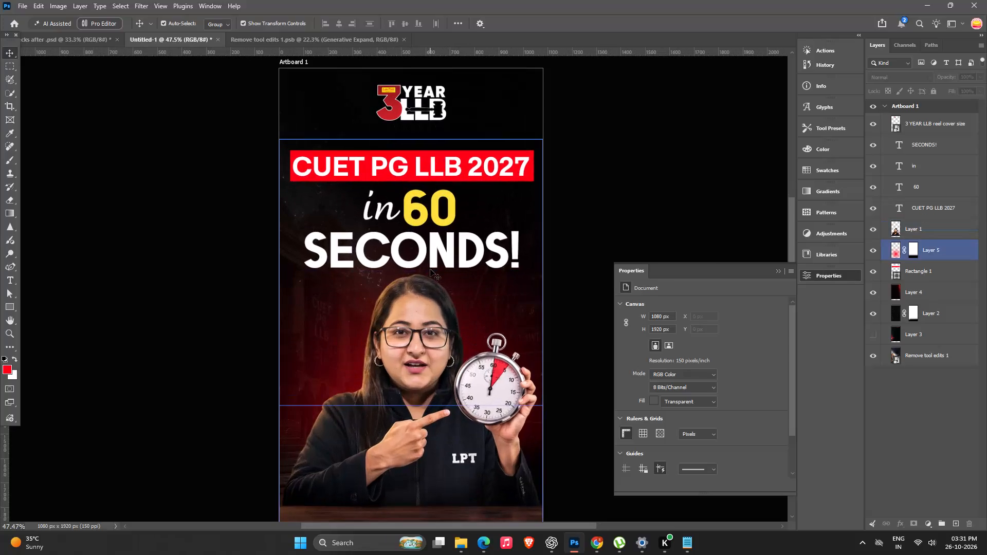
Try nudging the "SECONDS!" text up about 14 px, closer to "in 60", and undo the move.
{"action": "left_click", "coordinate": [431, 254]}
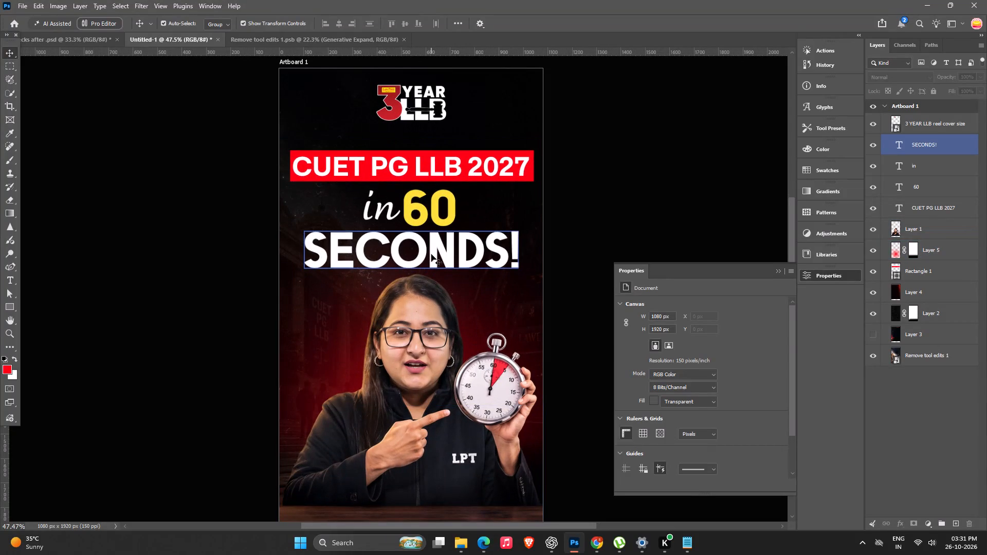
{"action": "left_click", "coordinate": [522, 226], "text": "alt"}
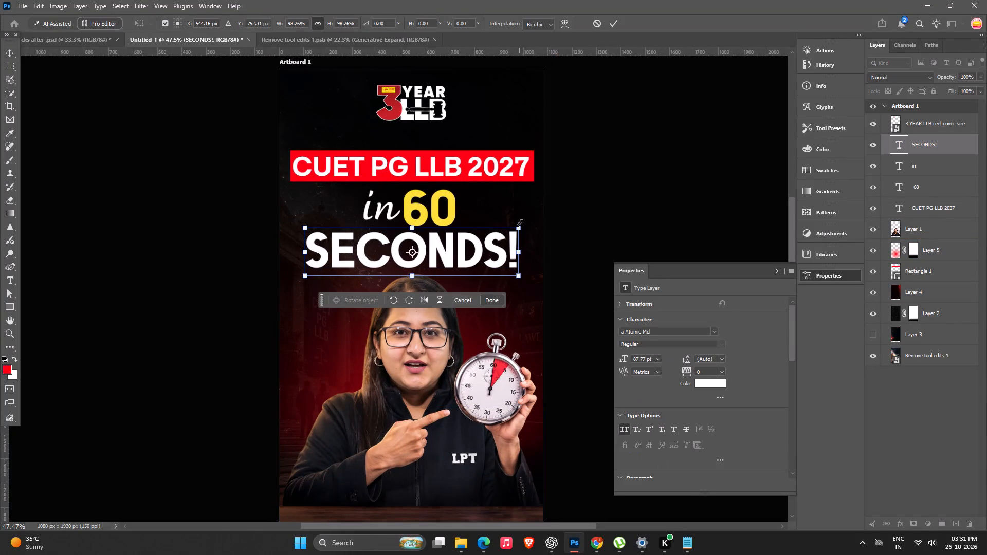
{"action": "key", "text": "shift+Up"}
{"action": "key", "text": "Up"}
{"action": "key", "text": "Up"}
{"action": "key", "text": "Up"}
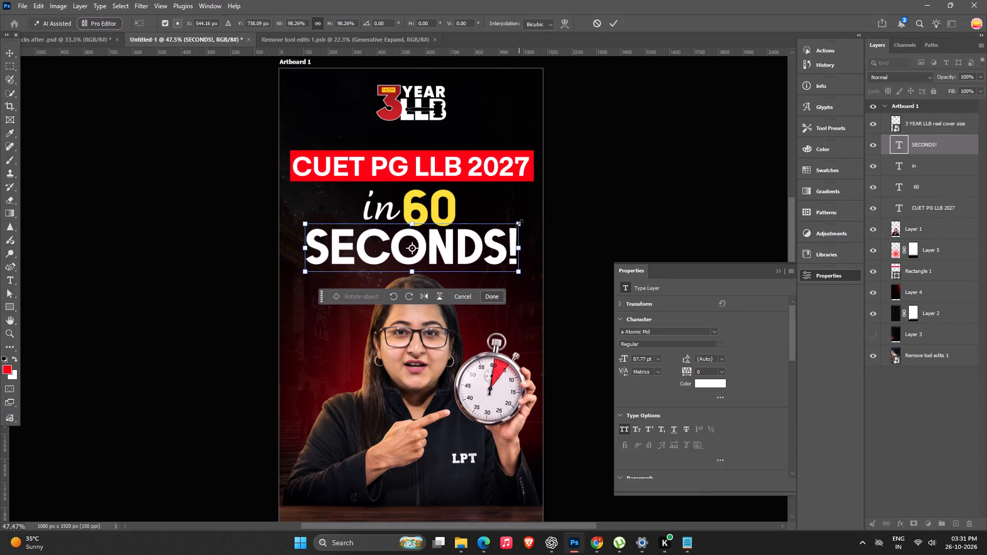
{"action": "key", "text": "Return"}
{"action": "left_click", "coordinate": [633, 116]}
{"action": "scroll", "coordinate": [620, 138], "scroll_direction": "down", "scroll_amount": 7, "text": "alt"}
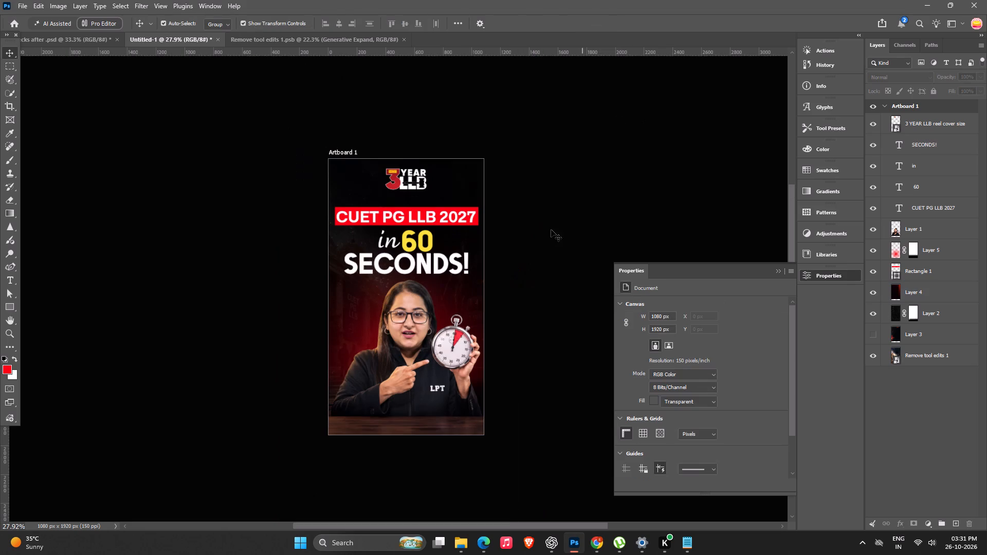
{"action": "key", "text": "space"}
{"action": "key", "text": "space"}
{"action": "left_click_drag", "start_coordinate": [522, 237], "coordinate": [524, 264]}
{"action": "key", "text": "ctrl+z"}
Duplicate the yellow "60" text layer in place.
{"action": "scroll", "coordinate": [401, 321], "scroll_direction": "up", "scroll_amount": 5, "text": "alt"}
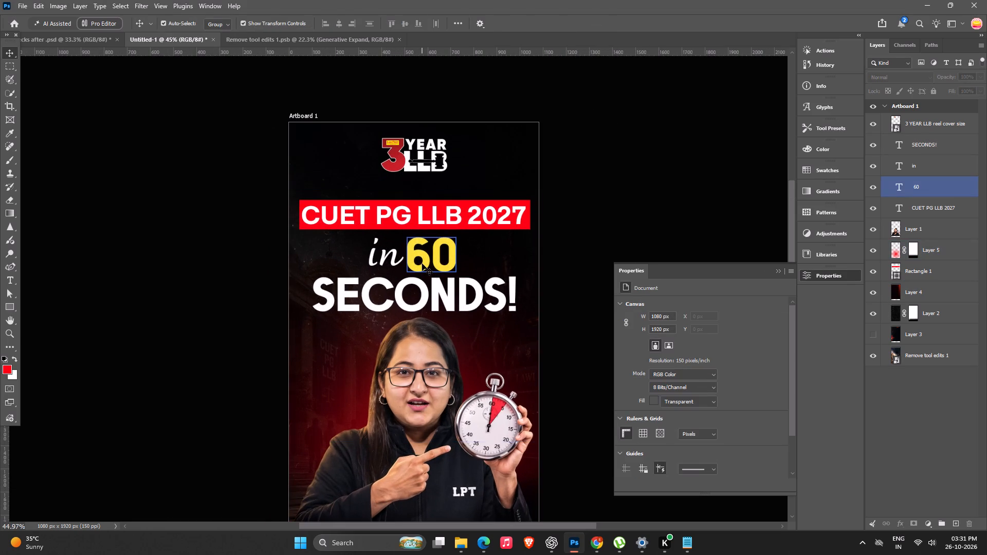
{"action": "left_click", "coordinate": [422, 264]}
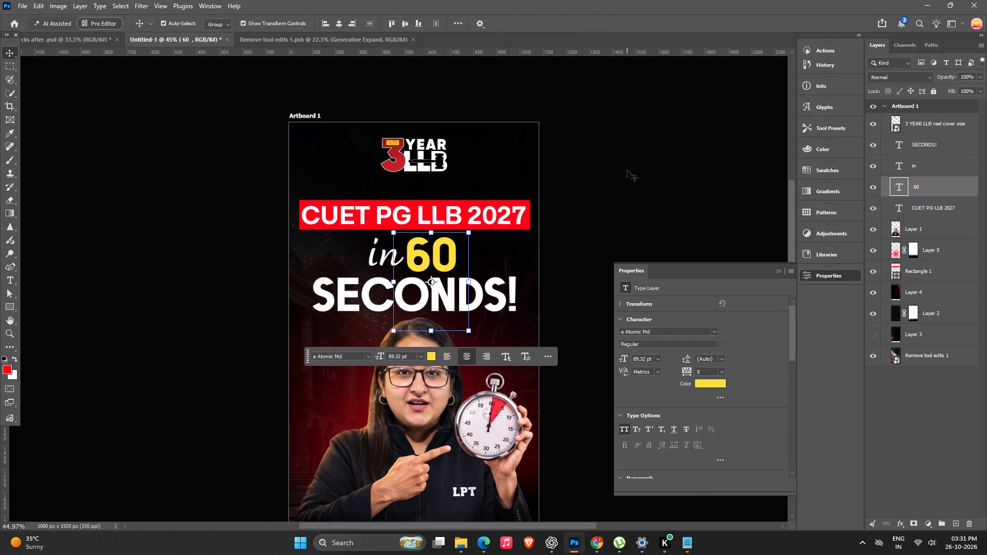
{"action": "key", "text": "ctrl+j"}
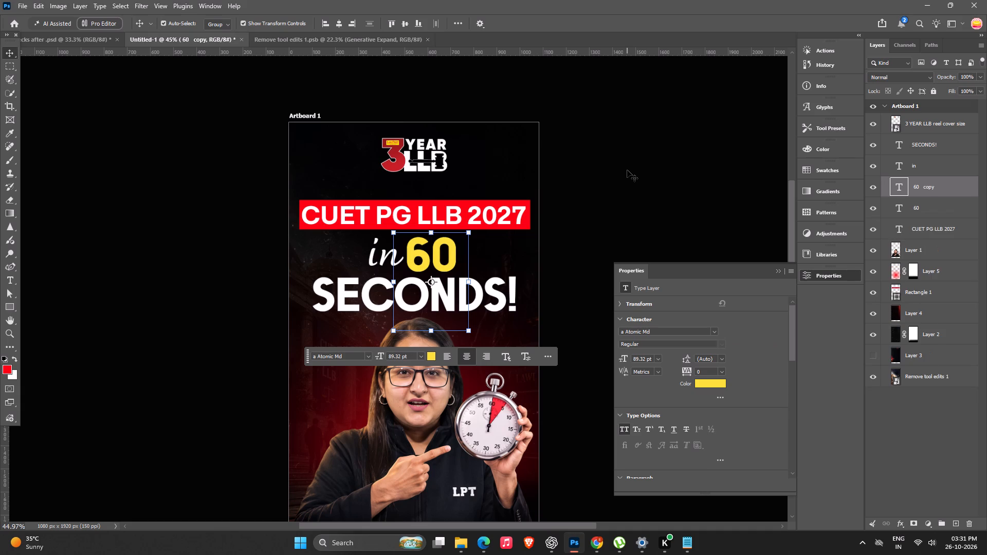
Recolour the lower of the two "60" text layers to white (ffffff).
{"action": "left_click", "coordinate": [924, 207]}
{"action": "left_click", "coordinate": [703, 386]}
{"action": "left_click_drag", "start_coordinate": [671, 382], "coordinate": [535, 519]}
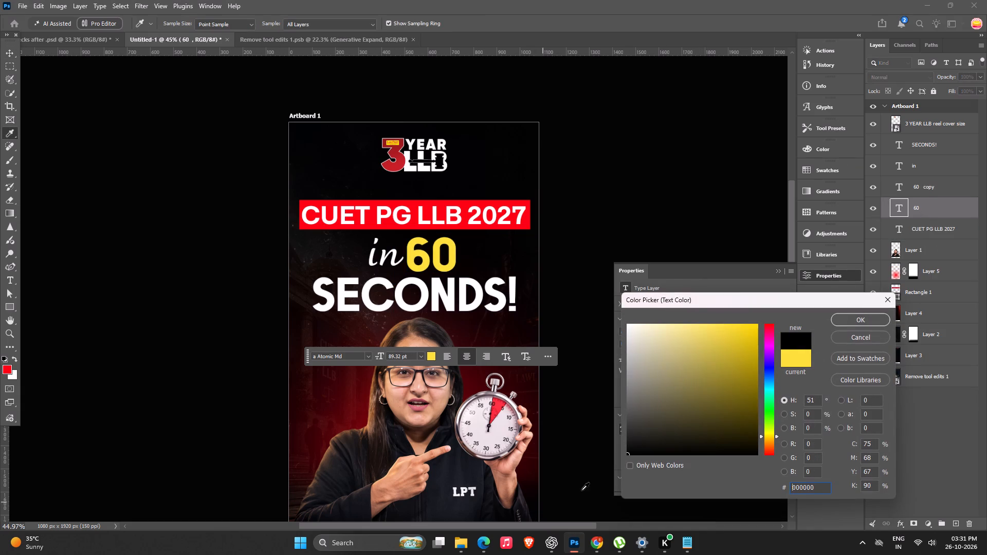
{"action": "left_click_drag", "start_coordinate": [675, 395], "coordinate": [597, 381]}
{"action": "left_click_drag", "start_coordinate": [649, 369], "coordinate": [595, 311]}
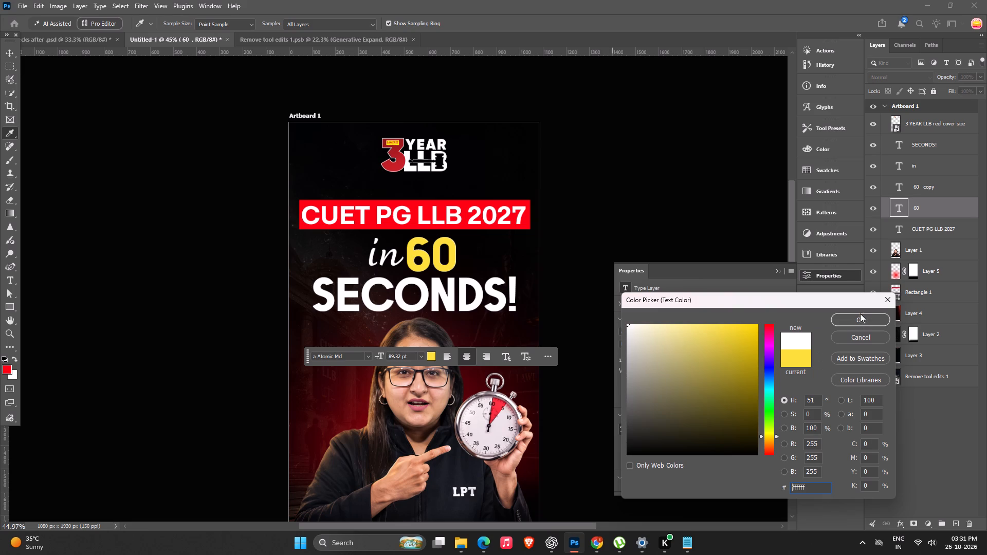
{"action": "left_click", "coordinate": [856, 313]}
Offset the lower "60" layer a few pixels below the yellow "60" to form a thin edge beneath it.
{"action": "key", "text": "shift+Up"}
{"action": "key", "text": "Left"}
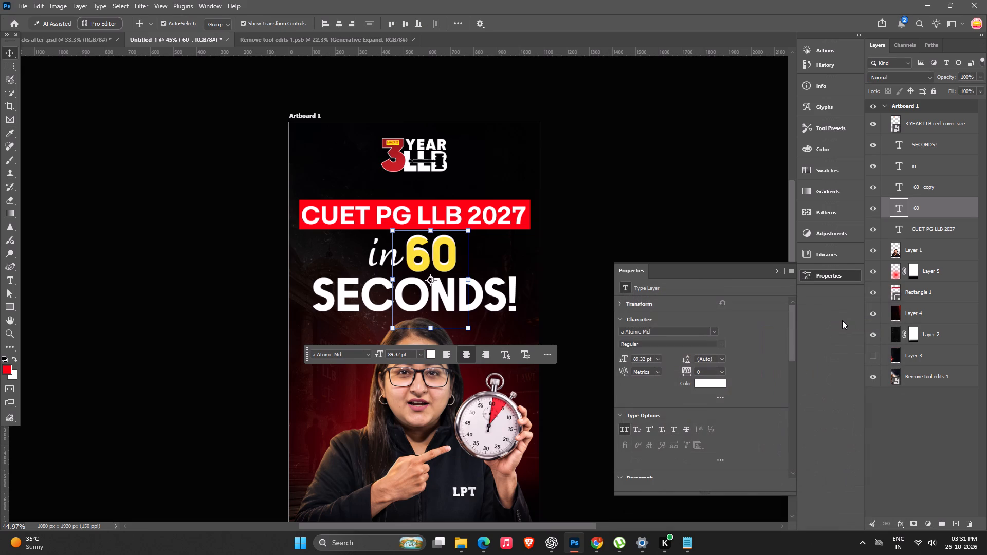
{"action": "key", "text": "Down"}
{"action": "key", "text": "Down"}
{"action": "key", "text": "Down"}
{"action": "key", "text": "Down"}
{"action": "key", "text": "Down"}
{"action": "key", "text": "Down"}
{"action": "key", "text": "Down"}
{"action": "key", "text": "Right"}
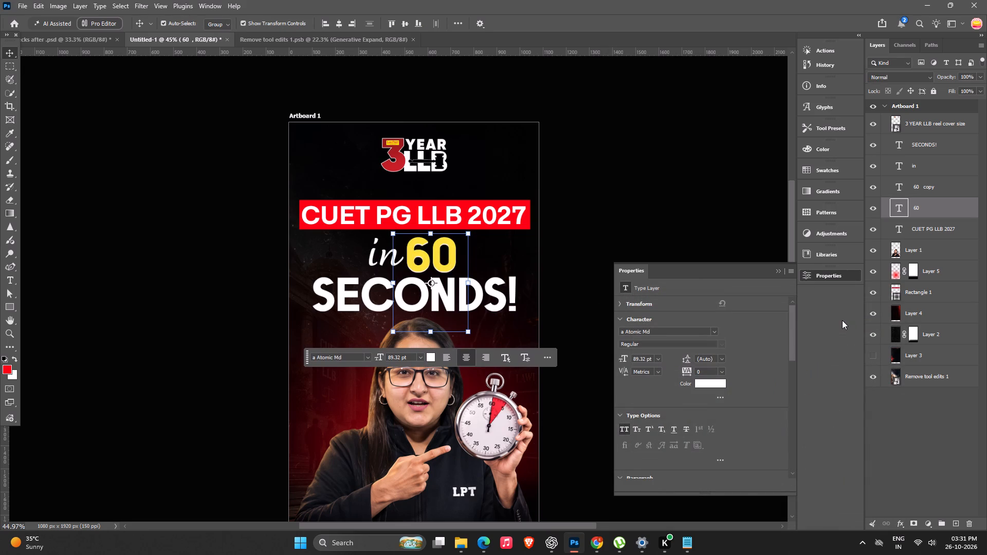
{"action": "key", "text": "Right"}
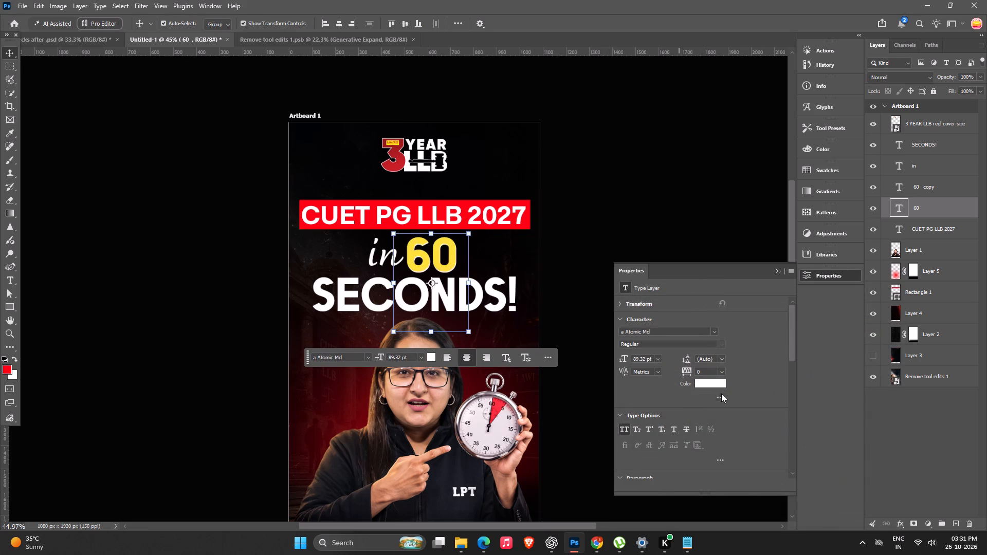
Recolour the lower "60" layer to the muted beige-grey a19d88.
{"action": "double_click", "coordinate": [716, 386]}
{"action": "left_click", "coordinate": [435, 260]}
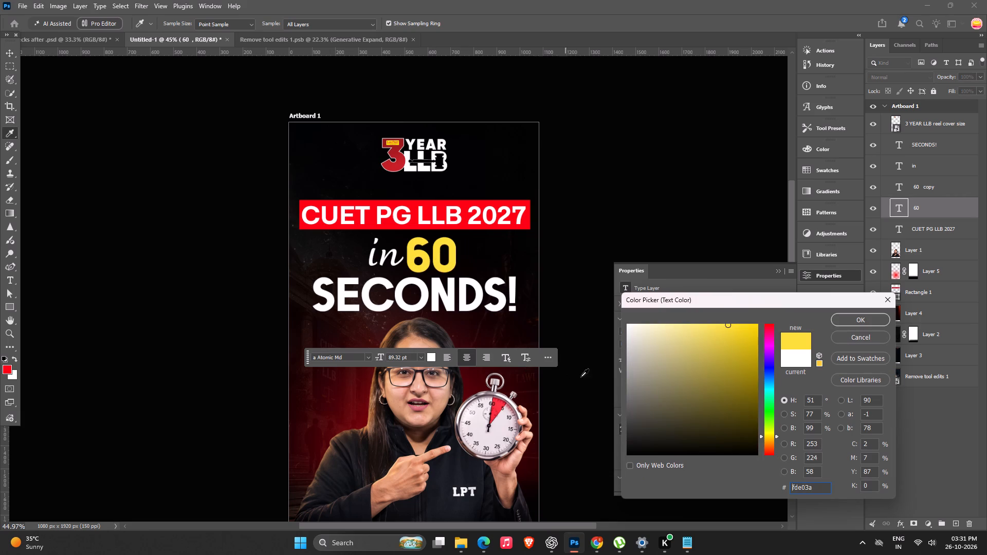
{"action": "left_click_drag", "start_coordinate": [694, 350], "coordinate": [700, 425]}
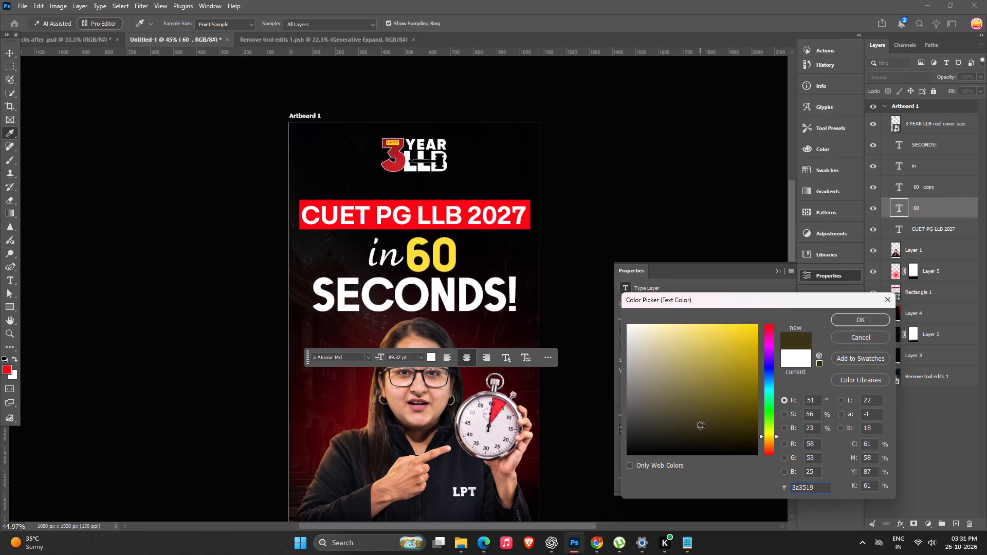
{"action": "left_click_drag", "start_coordinate": [700, 425], "coordinate": [740, 437]}
{"action": "left_click_drag", "start_coordinate": [730, 437], "coordinate": [667, 364]}
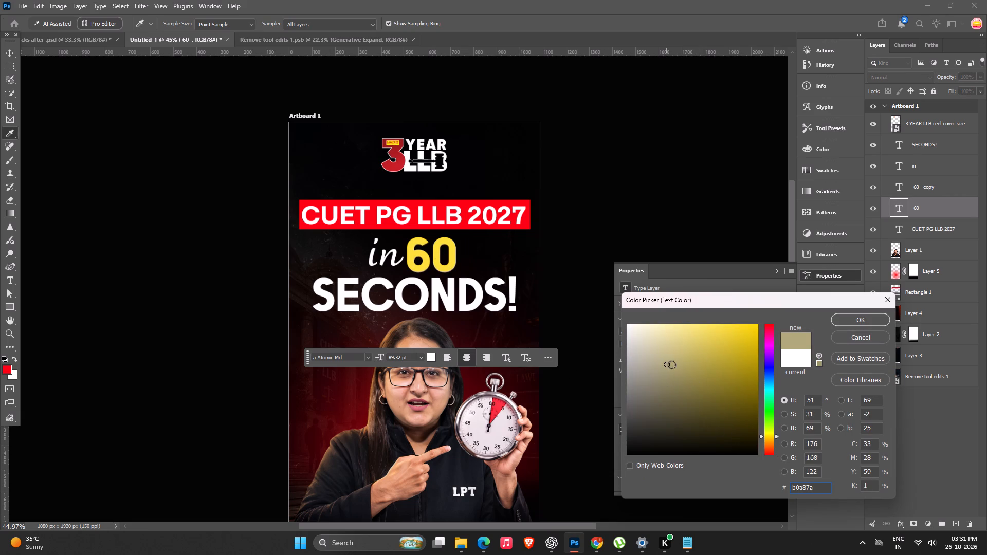
{"action": "left_click_drag", "start_coordinate": [674, 373], "coordinate": [656, 467]}
{"action": "left_click_drag", "start_coordinate": [670, 439], "coordinate": [678, 430]}
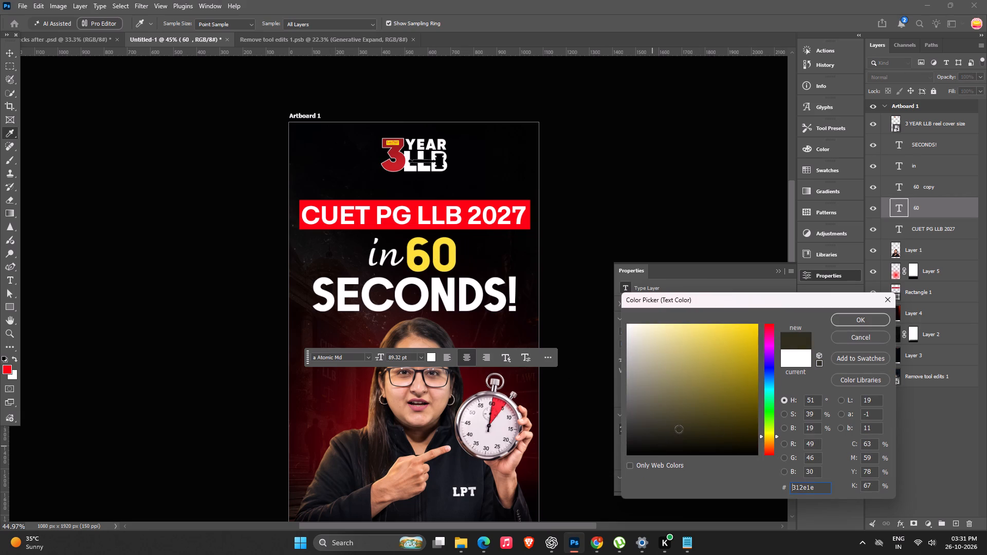
{"action": "left_click_drag", "start_coordinate": [682, 428], "coordinate": [702, 422]}
{"action": "left_click_drag", "start_coordinate": [721, 438], "coordinate": [709, 409]}
{"action": "left_click_drag", "start_coordinate": [693, 402], "coordinate": [647, 372]}
{"action": "left_click", "coordinate": [868, 321]}
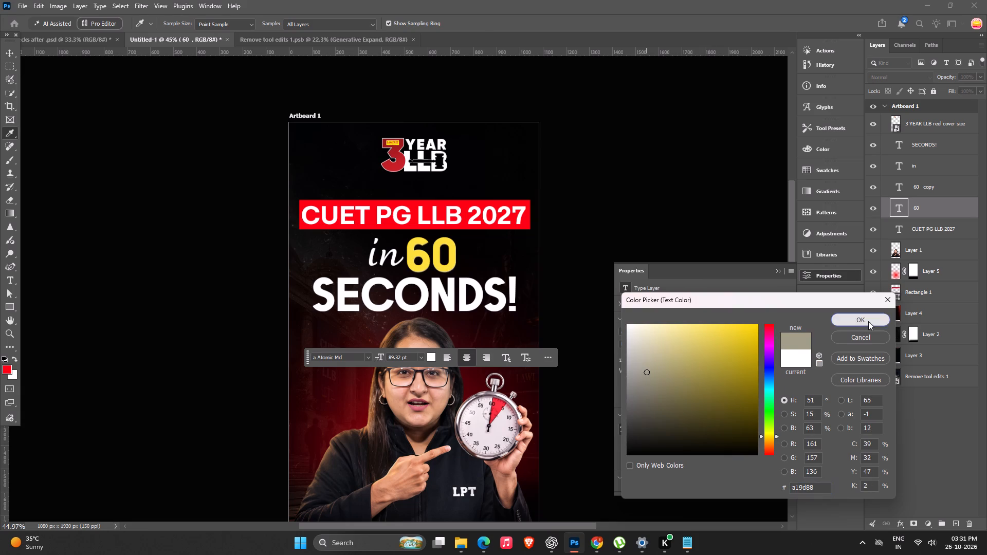
{"action": "left_click", "coordinate": [701, 206]}
Examine the layered "60" up close and the whole cover at several scales.
{"action": "scroll", "coordinate": [427, 300], "scroll_direction": "up", "scroll_amount": 5, "text": "alt"}
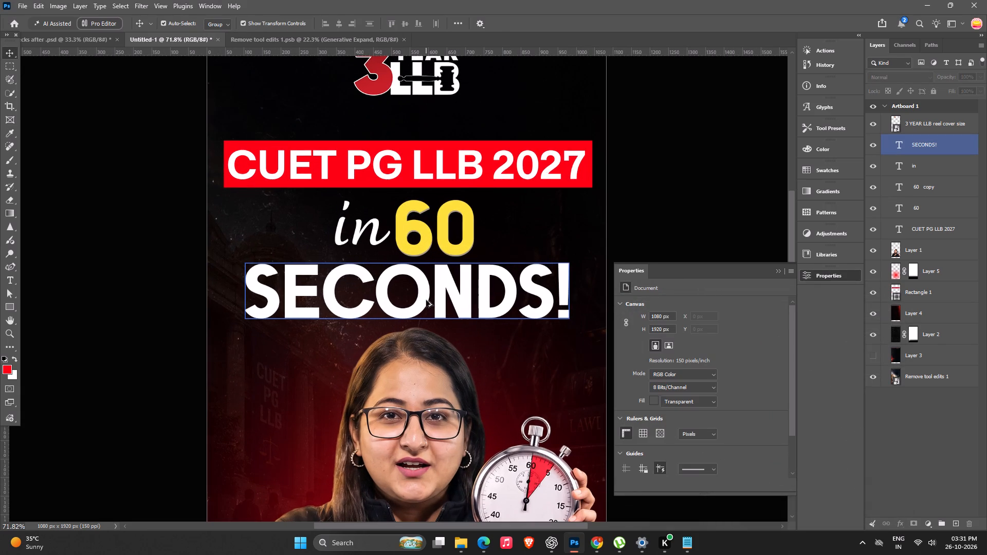
{"action": "scroll", "coordinate": [436, 300], "scroll_direction": "down", "scroll_amount": 6}
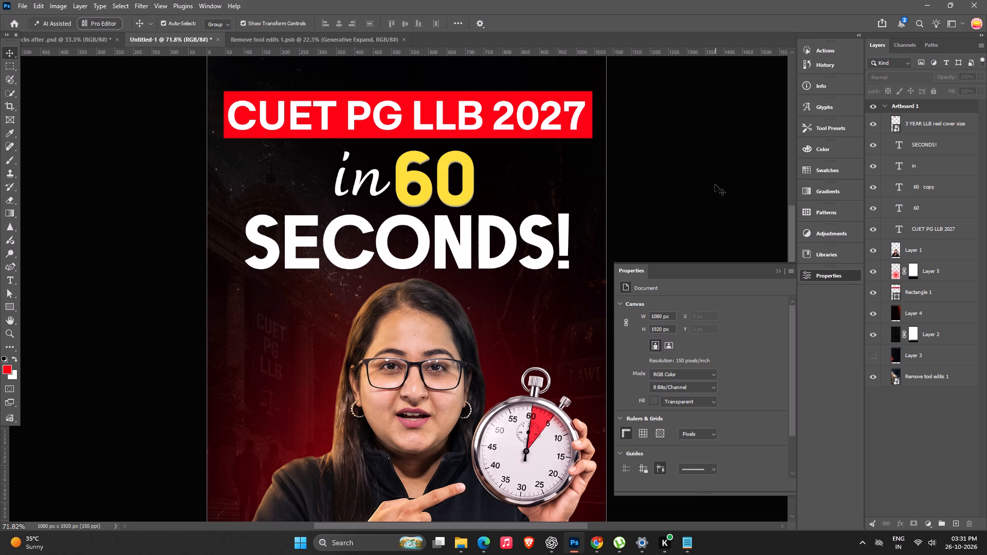
{"action": "scroll", "coordinate": [406, 277], "scroll_direction": "down", "scroll_amount": 10, "text": "alt"}
{"action": "key", "text": "space"}
{"action": "key", "text": "space"}
{"action": "key", "text": "space"}
{"action": "key", "text": "space"}
{"action": "key", "text": "space"}
{"action": "key", "text": "space"}
{"action": "key", "text": "space"}
{"action": "key", "text": "space"}
{"action": "left_click_drag", "start_coordinate": [422, 342], "coordinate": [413, 342]}
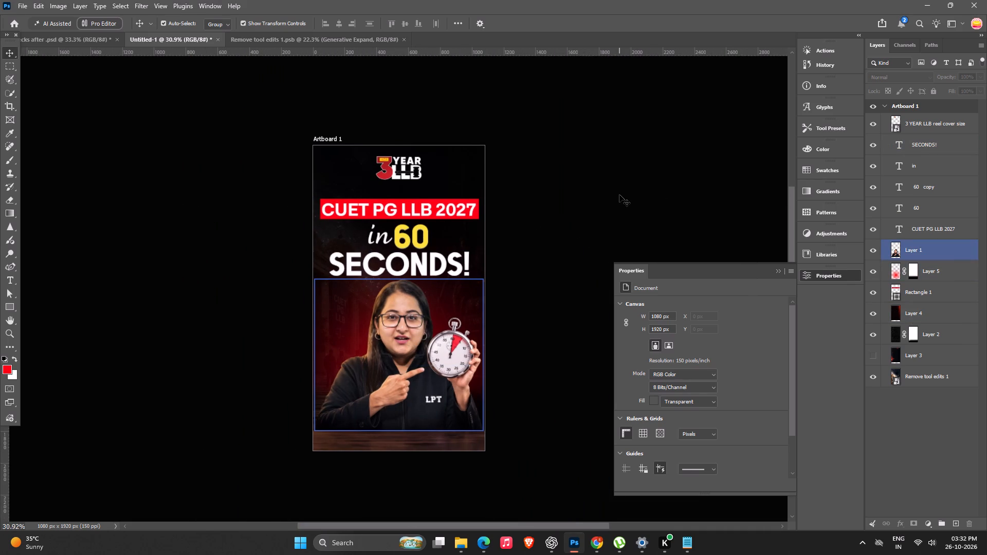
{"action": "left_click", "coordinate": [619, 195]}
{"action": "scroll", "coordinate": [312, 308], "scroll_direction": "up", "scroll_amount": 3, "text": "alt"}
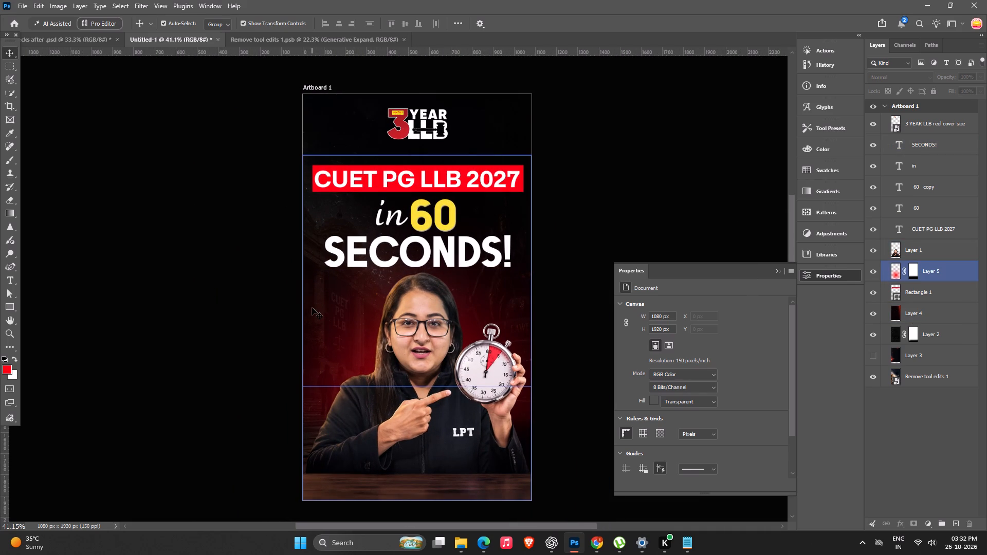
{"action": "left_click", "coordinate": [711, 191]}
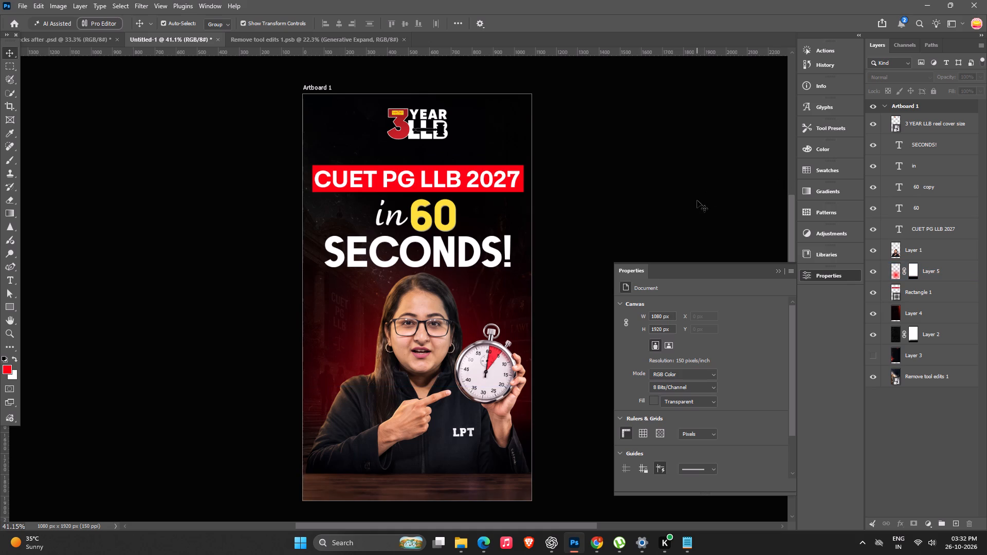
Stamp all visible layers into a new merged layer above the 3 YEAR LLB logo layer.
{"action": "left_click", "coordinate": [918, 132]}
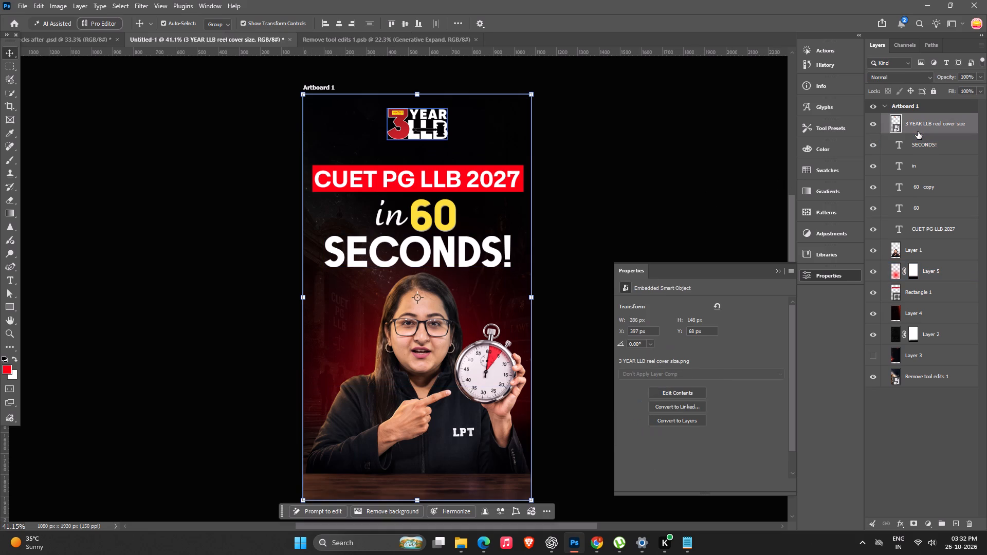
{"action": "key", "text": "ctrl+alt+shift+e"}
Apply the Camera Raw Filter to the merged layer with exposure -0.25, contrast +11, texture +7, clarity +26 and a slight darkening vignette.
{"action": "key", "text": "ctrl+shift+a"}
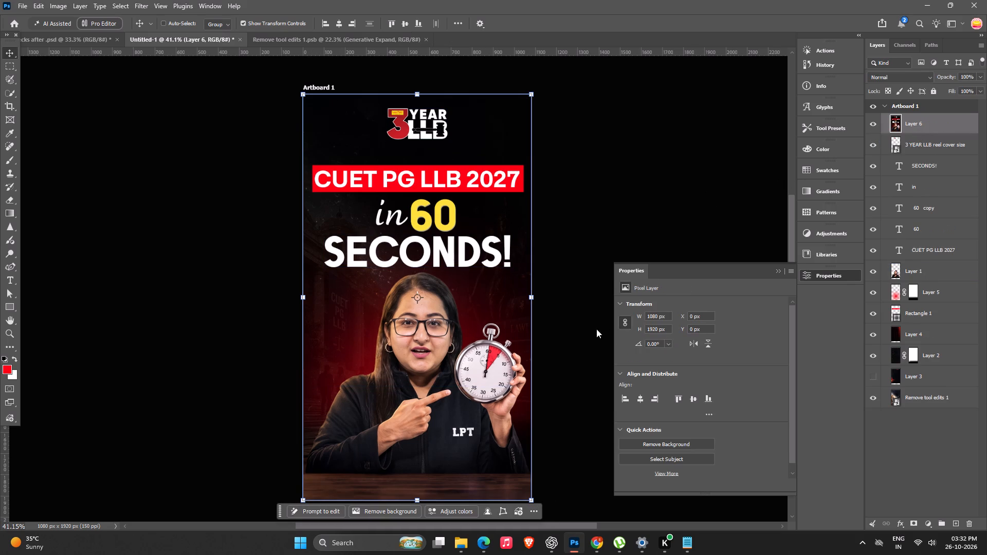
{"action": "scroll", "coordinate": [350, 296], "scroll_direction": "down", "scroll_amount": 7, "text": "alt"}
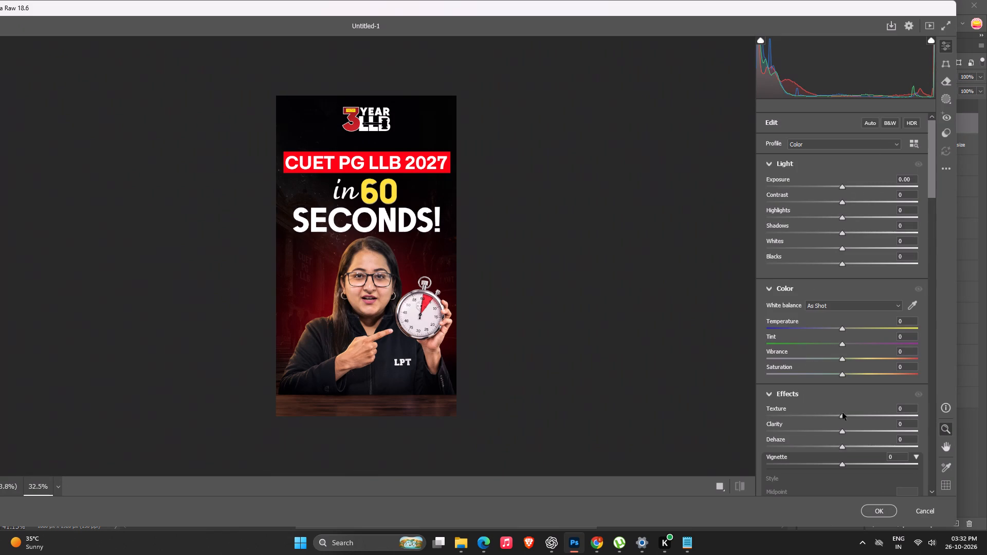
{"action": "left_click_drag", "start_coordinate": [839, 415], "coordinate": [853, 412]}
{"action": "left_click_drag", "start_coordinate": [837, 430], "coordinate": [851, 428]}
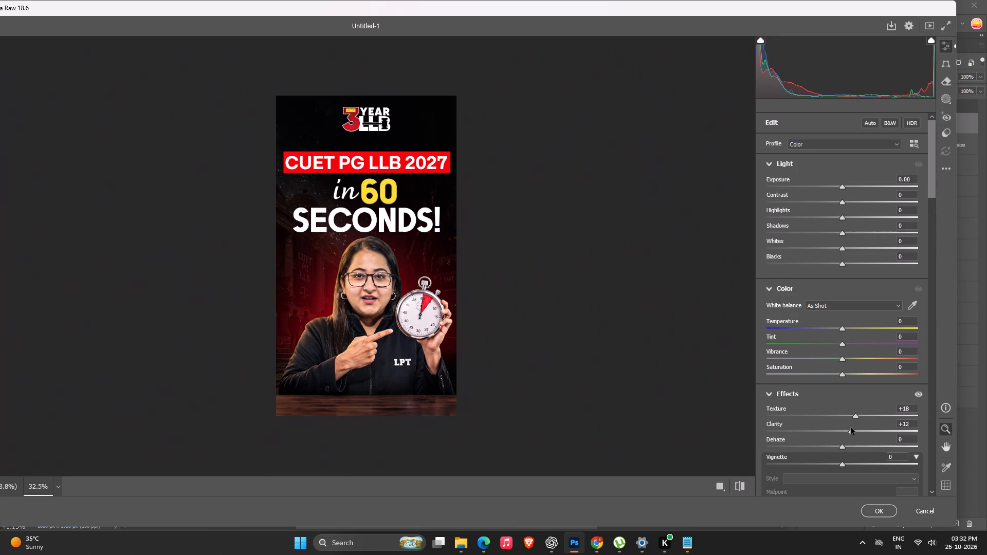
{"action": "left_click_drag", "start_coordinate": [851, 428], "coordinate": [862, 424]}
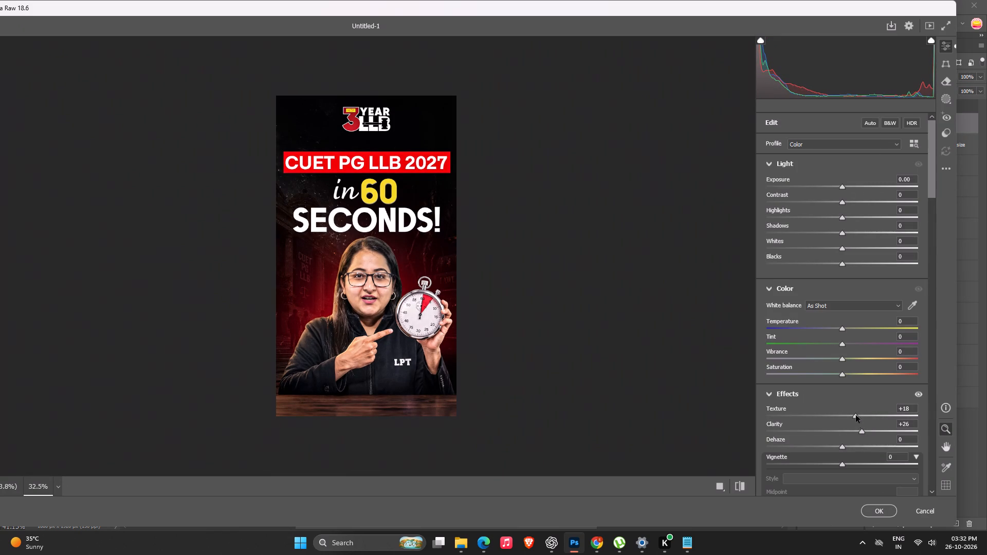
{"action": "left_click_drag", "start_coordinate": [855, 410], "coordinate": [838, 413]}
{"action": "left_click_drag", "start_coordinate": [843, 203], "coordinate": [860, 202]}
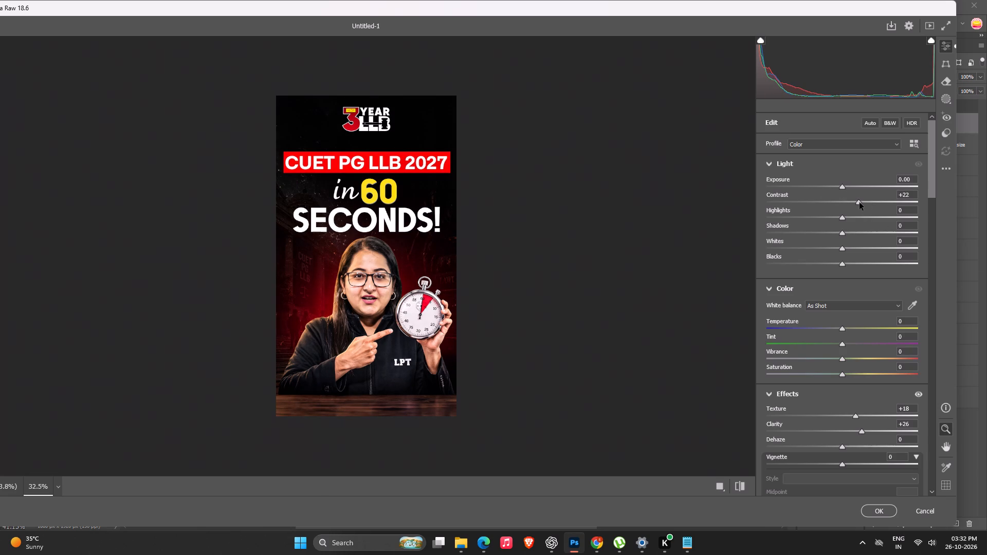
{"action": "left_click_drag", "start_coordinate": [860, 202], "coordinate": [851, 206]}
{"action": "left_click", "coordinate": [844, 187]}
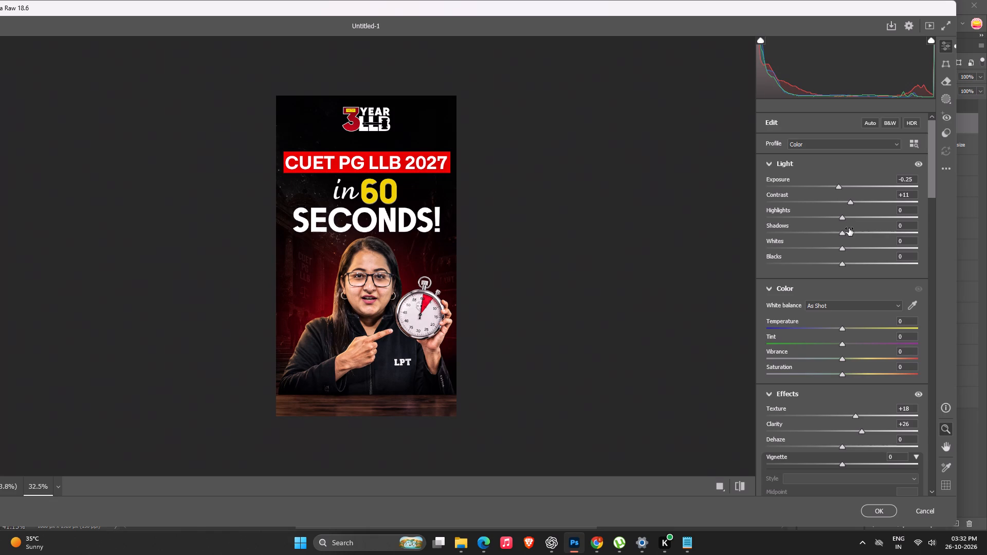
{"action": "left_click_drag", "start_coordinate": [857, 415], "coordinate": [857, 415]}
{"action": "left_click_drag", "start_coordinate": [857, 415], "coordinate": [849, 417]}
{"action": "left_click_drag", "start_coordinate": [840, 466], "coordinate": [824, 471]}
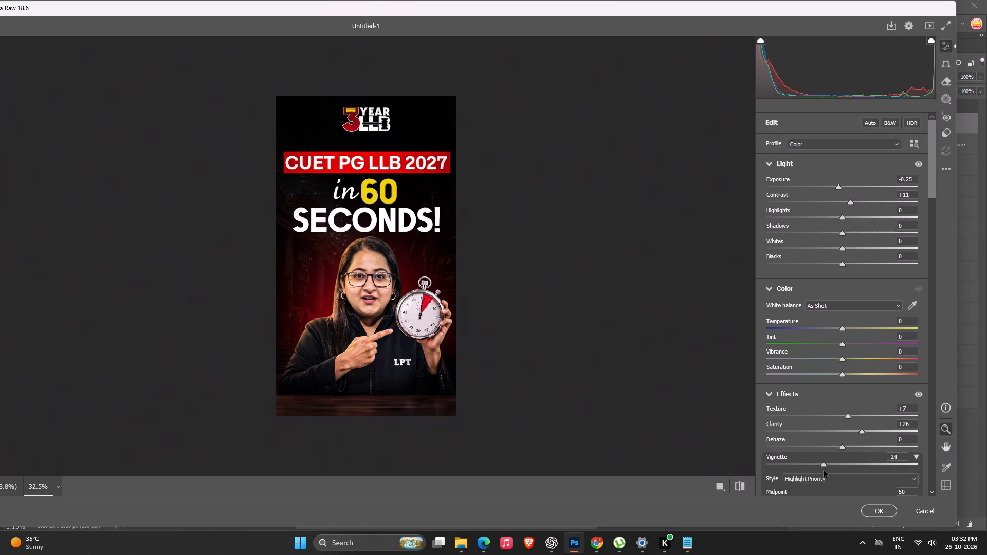
{"action": "left_click_drag", "start_coordinate": [824, 471], "coordinate": [827, 470]}
{"action": "key", "text": "Return"}
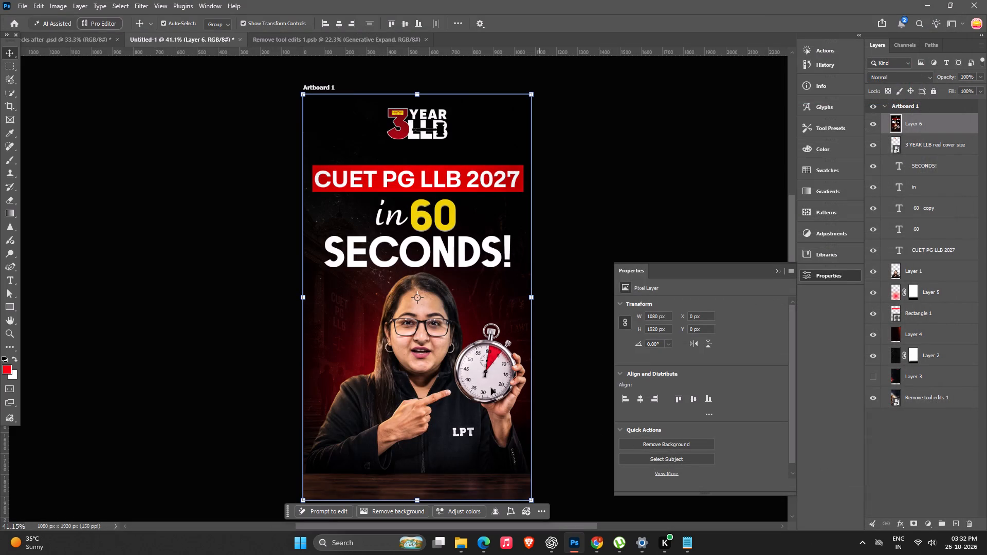
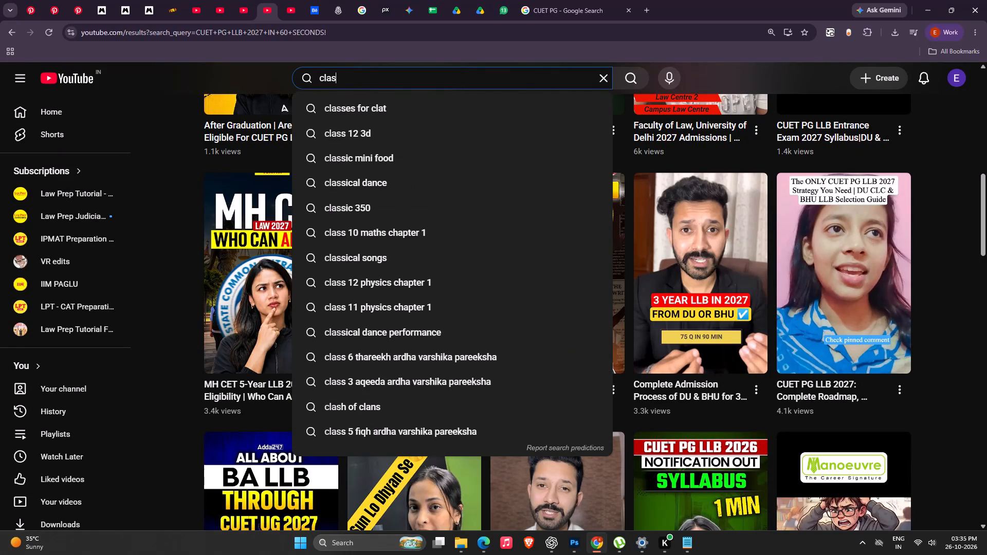
Search YouTube for "class pe" and open the ClassPe [ IISER ] channel's videos to view its thumbnails.
{"action": "key", "text": "space"}
{"action": "type", "text": "pe"}
{"action": "key", "text": "Return"}
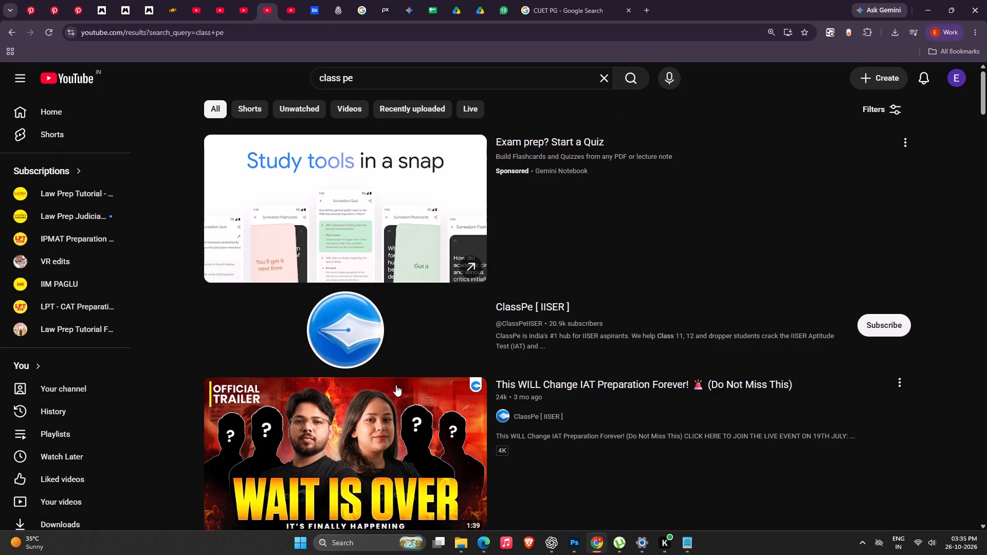
{"action": "left_click", "coordinate": [526, 305]}
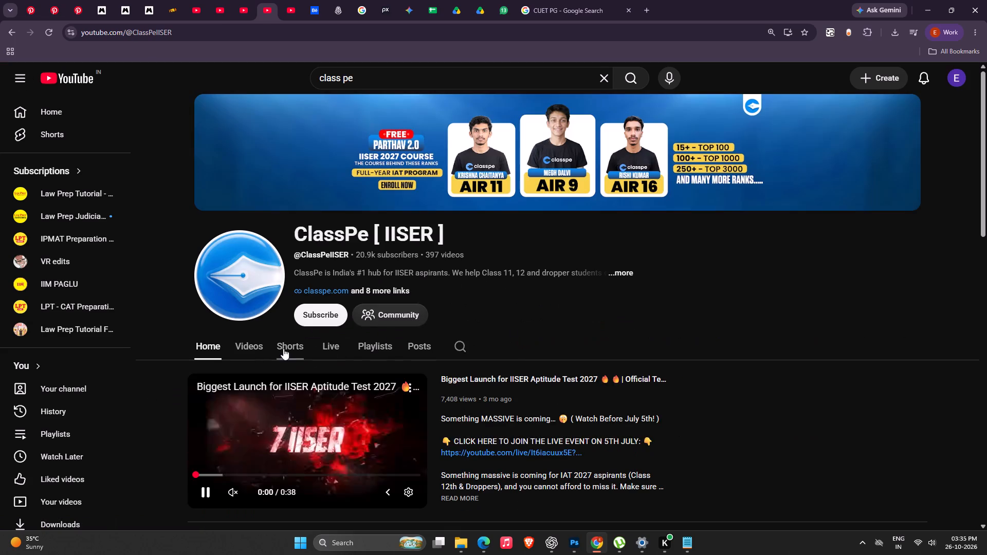
{"action": "left_click", "coordinate": [260, 345]}
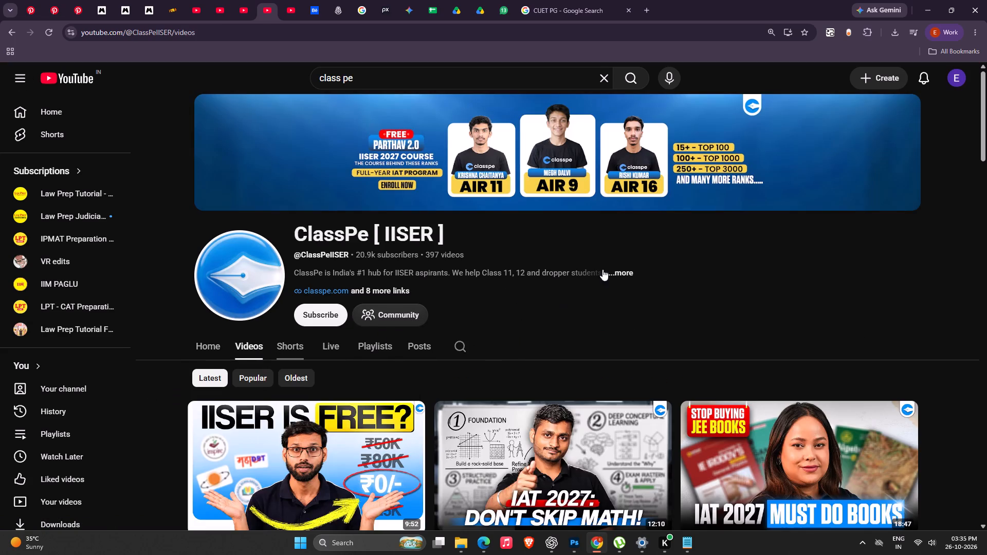
Examine the video thumbnails on the ClassPe [ IISER ] channel, from the latest uploads down to the older ones, for design reference.
{"action": "scroll", "coordinate": [621, 258], "scroll_direction": "down", "scroll_amount": 5}
{"action": "scroll", "coordinate": [946, 317], "scroll_direction": "up", "scroll_amount": 1}
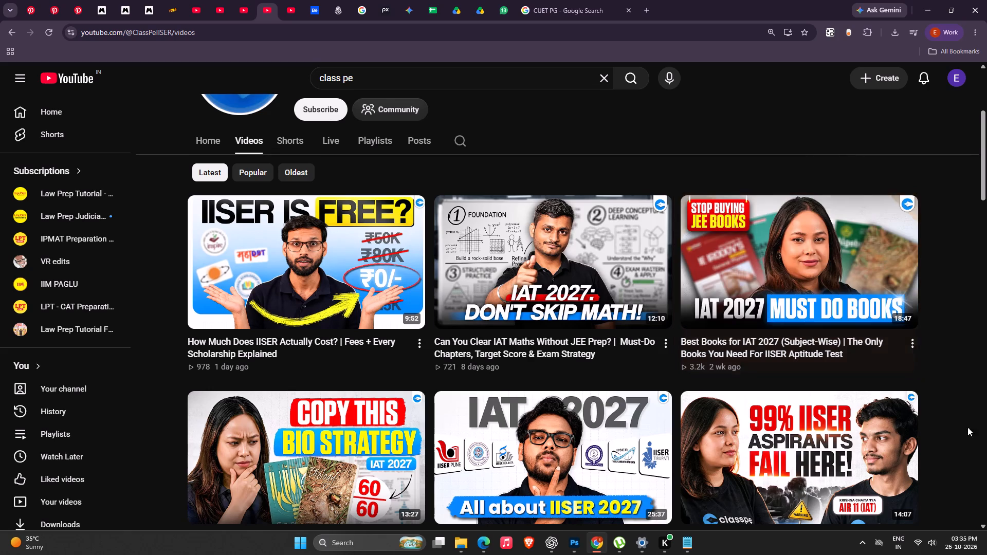
{"action": "scroll", "coordinate": [849, 511], "scroll_direction": "down", "scroll_amount": 4}
{"action": "scroll", "coordinate": [982, 419], "scroll_direction": "down", "scroll_amount": 2}
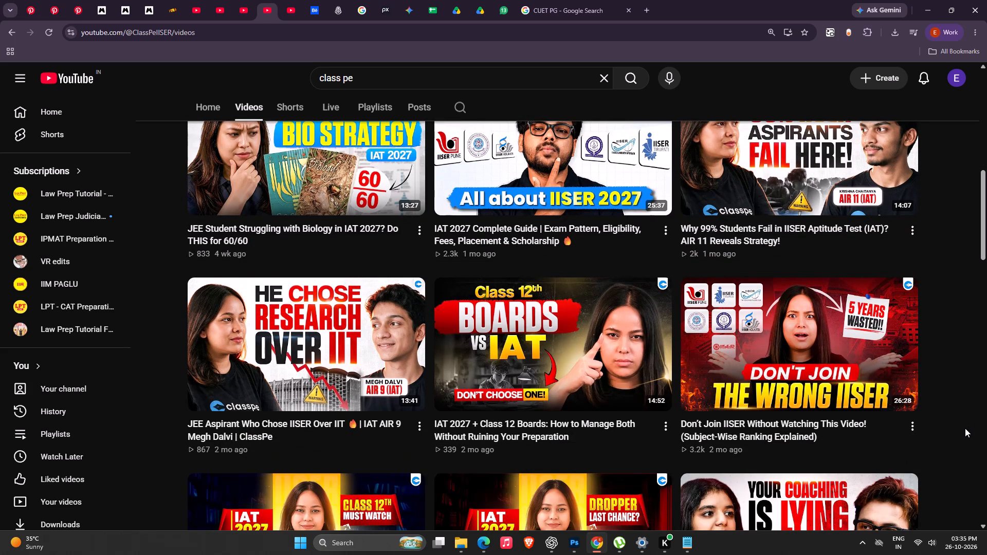
{"action": "scroll", "coordinate": [960, 429], "scroll_direction": "down", "scroll_amount": 3}
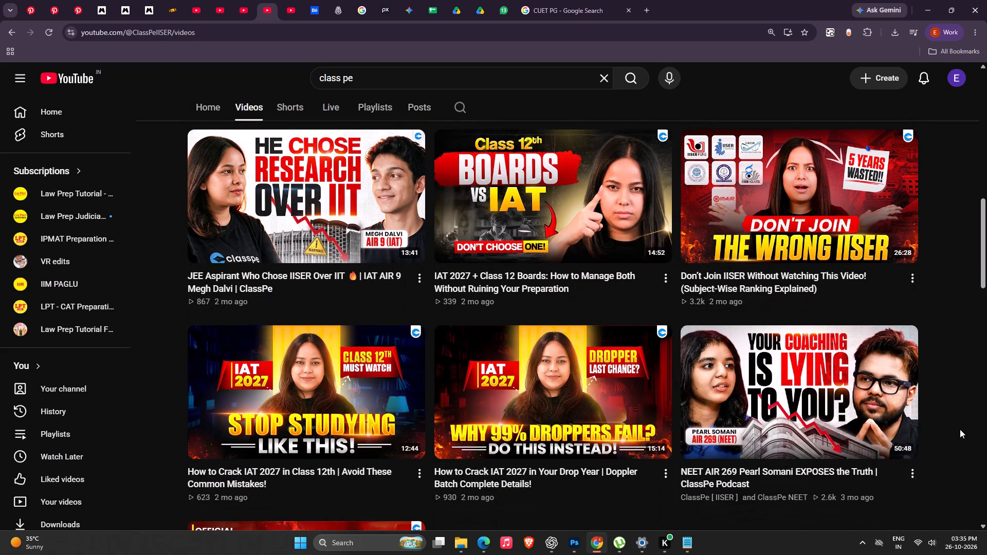
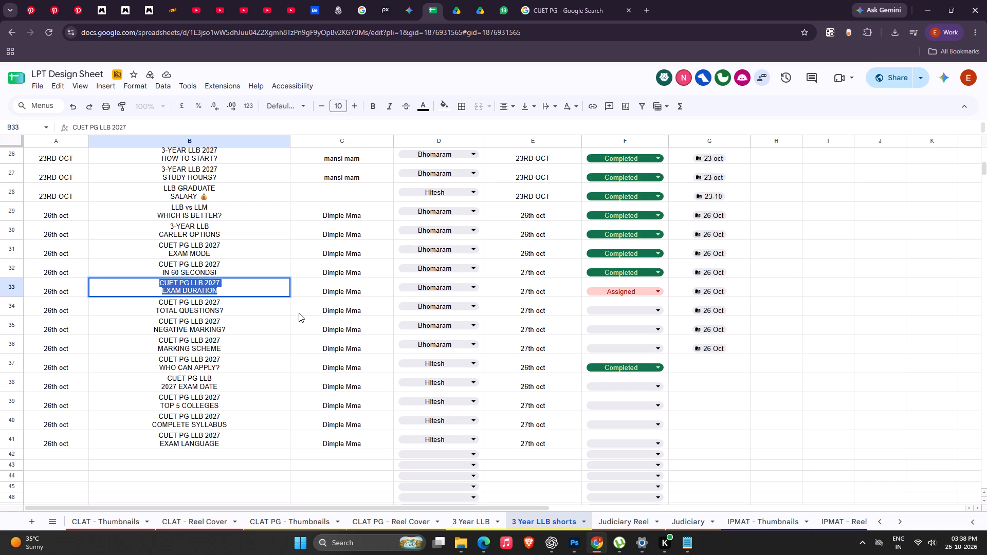
Search the All Size Logos folder for "clat pg".
{"action": "scroll", "coordinate": [299, 313], "scroll_direction": "up", "scroll_amount": 1}
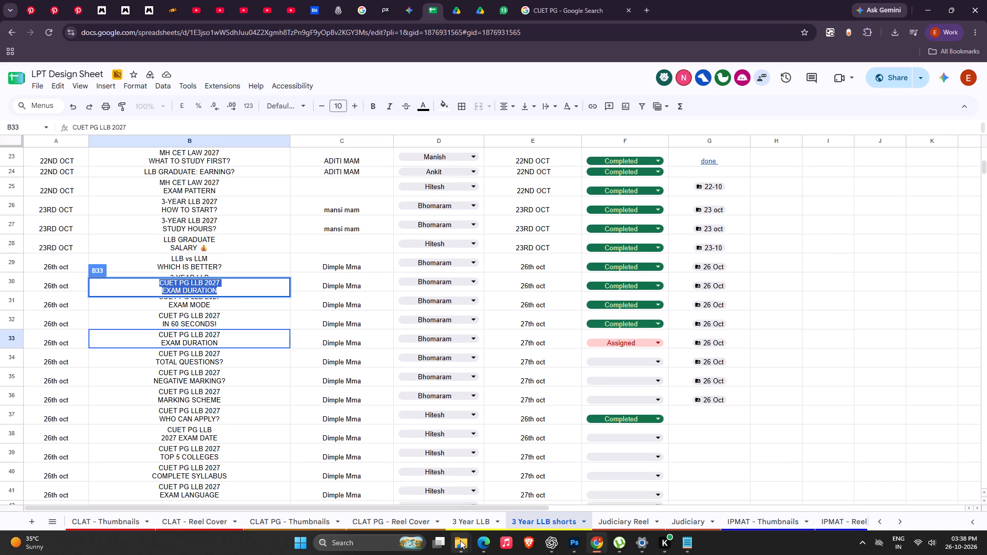
{"action": "left_click", "coordinate": [459, 541]}
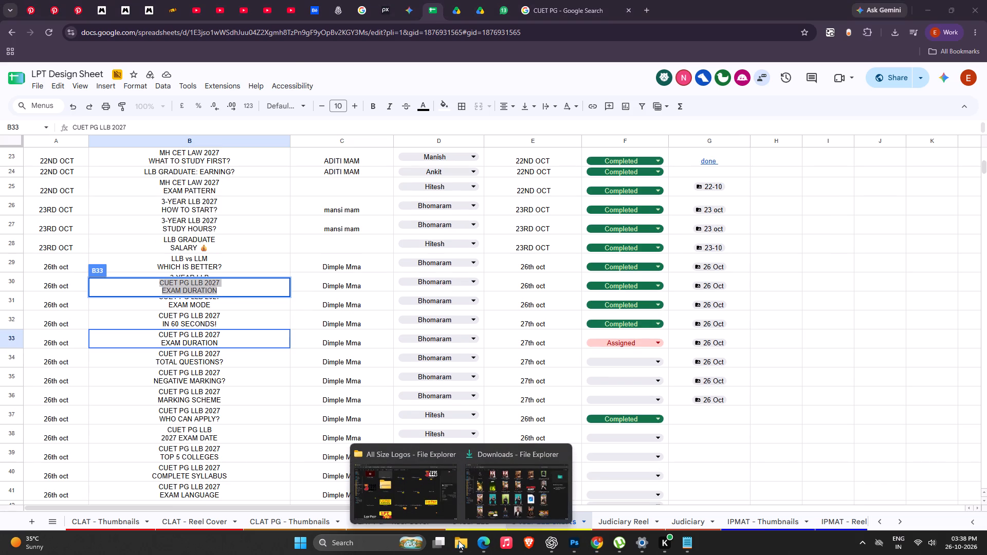
{"action": "left_click", "coordinate": [418, 498]}
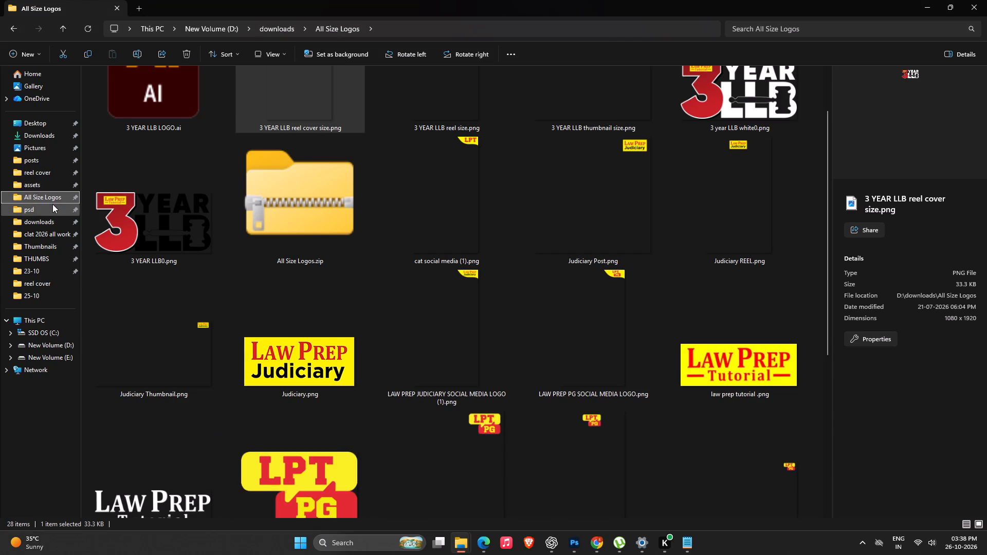
{"action": "left_click", "coordinate": [836, 19]}
{"action": "left_click", "coordinate": [836, 28]}
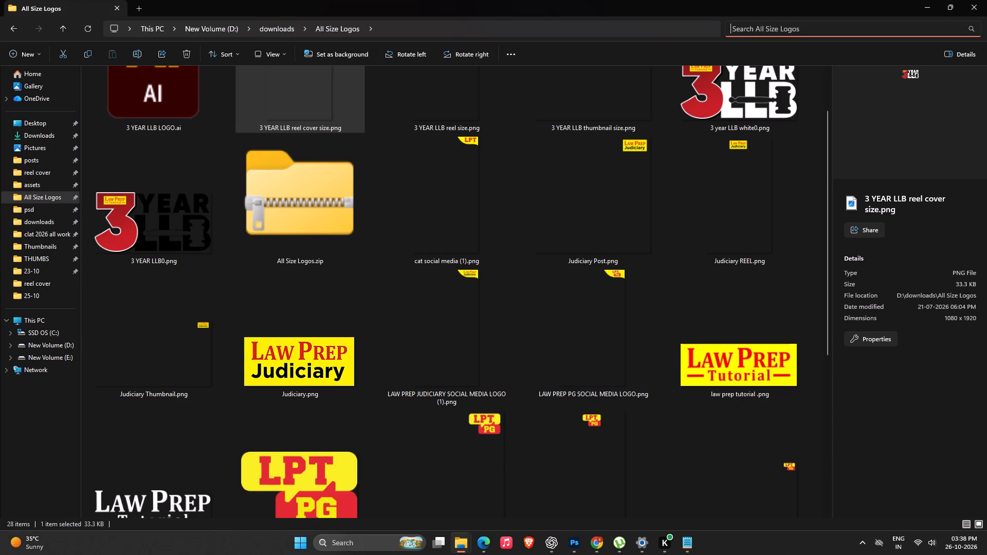
{"action": "type", "text": "vlat pg"}
{"action": "key", "text": "BackSpace"}
{"action": "key", "text": "BackSpace"}
{"action": "key", "text": "BackSpace"}
{"action": "key", "text": "BackSpace"}
{"action": "key", "text": "BackSpace"}
{"action": "key", "text": "BackSpace"}
{"action": "key", "text": "BackSpace"}
{"action": "key", "text": "BackSpace"}
{"action": "key", "text": "BackSpace"}
{"action": "key", "text": "BackSpace"}
{"action": "key", "text": "BackSpace"}
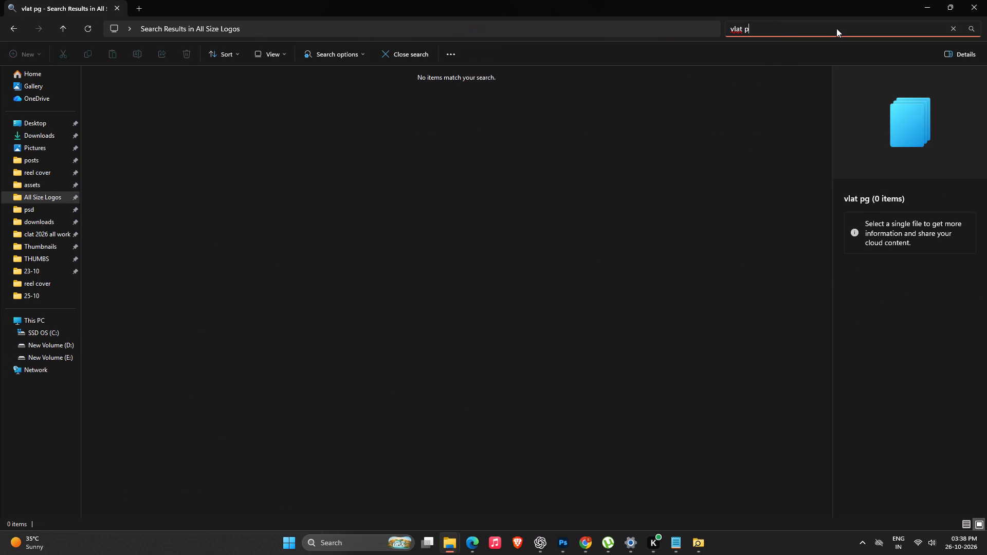
{"action": "type", "text": "vl"}
{"action": "key", "text": "BackSpace"}
{"action": "key", "text": "BackSpace"}
{"action": "key", "text": "BackSpace"}
{"action": "key", "text": "BackSpace"}
{"action": "type", "text": "clat pg"}
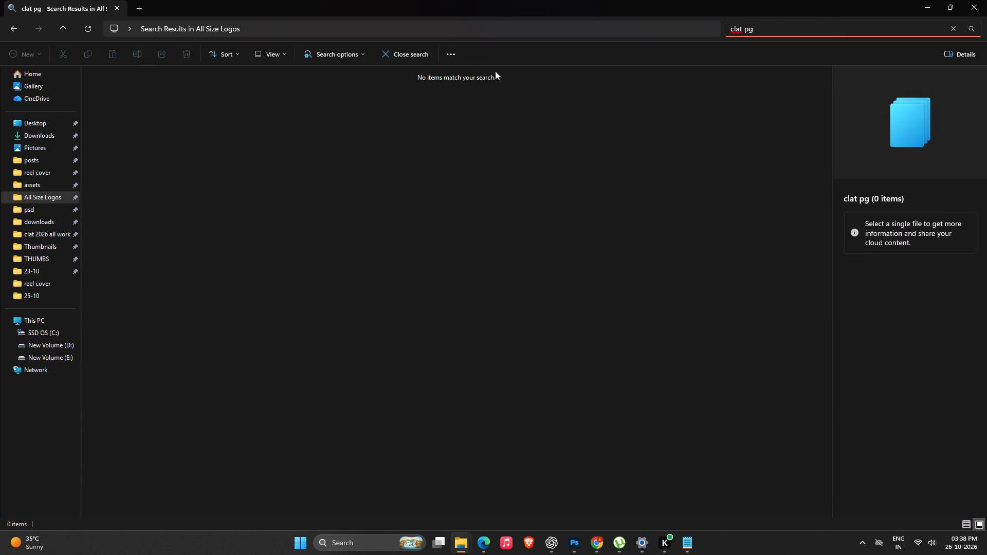
Switch to YouTube in Chrome, browse the suggested music, and play the "Barsaat • Khat • Bairan" song mix.
{"action": "left_click", "coordinate": [605, 541]}
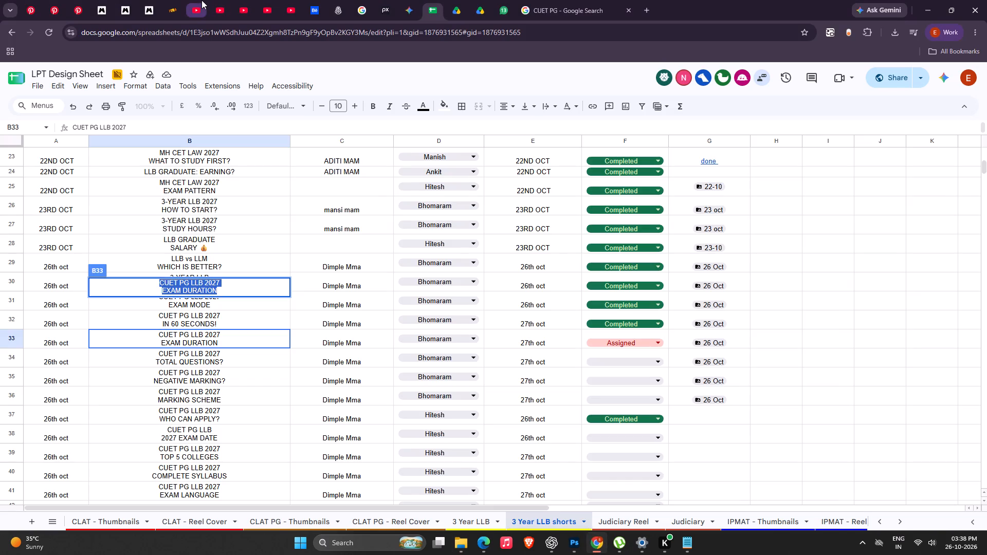
{"action": "left_click", "coordinate": [202, 0]}
{"action": "key", "text": "space"}
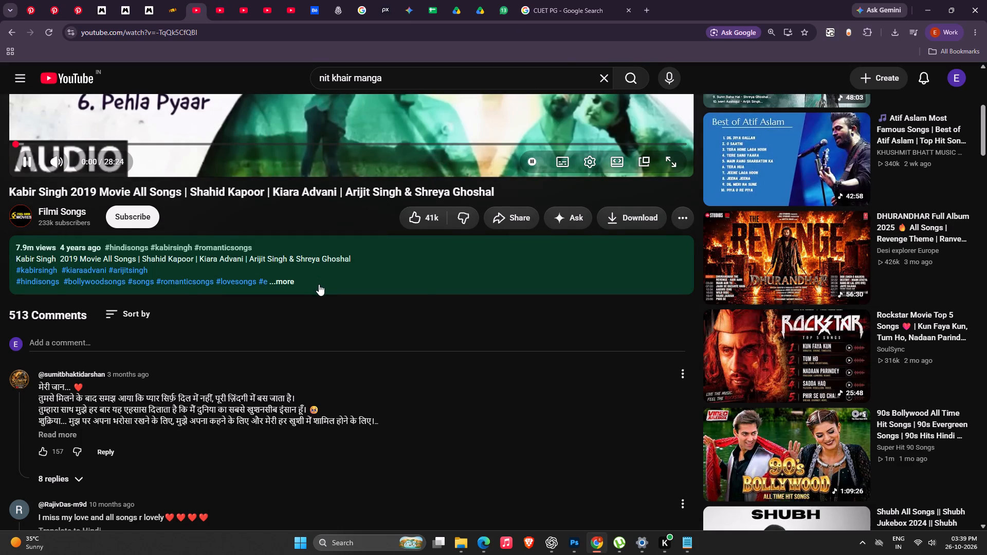
{"action": "scroll", "coordinate": [499, 502], "scroll_direction": "down", "scroll_amount": 8}
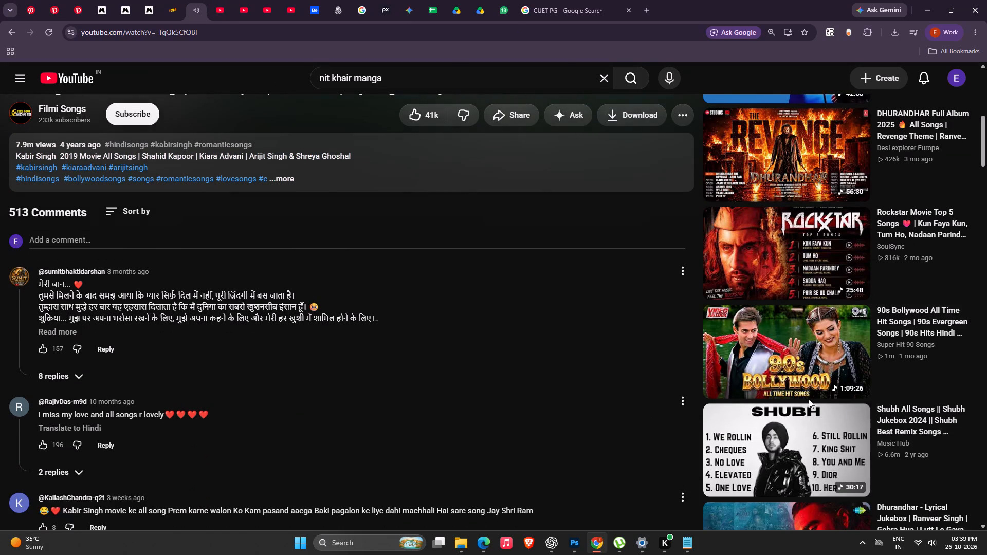
{"action": "scroll", "coordinate": [849, 421], "scroll_direction": "down", "scroll_amount": 11}
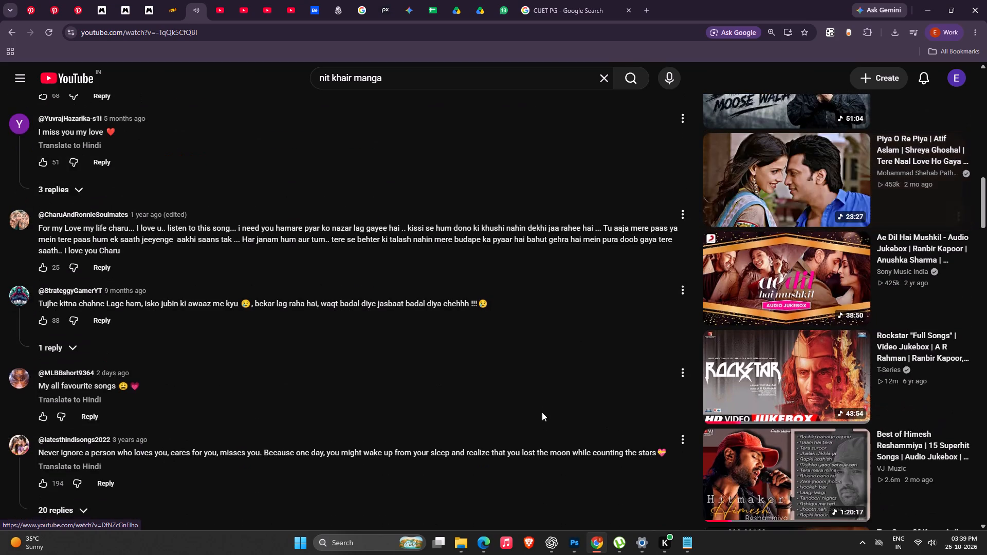
{"action": "scroll", "coordinate": [546, 408], "scroll_direction": "down", "scroll_amount": 20}
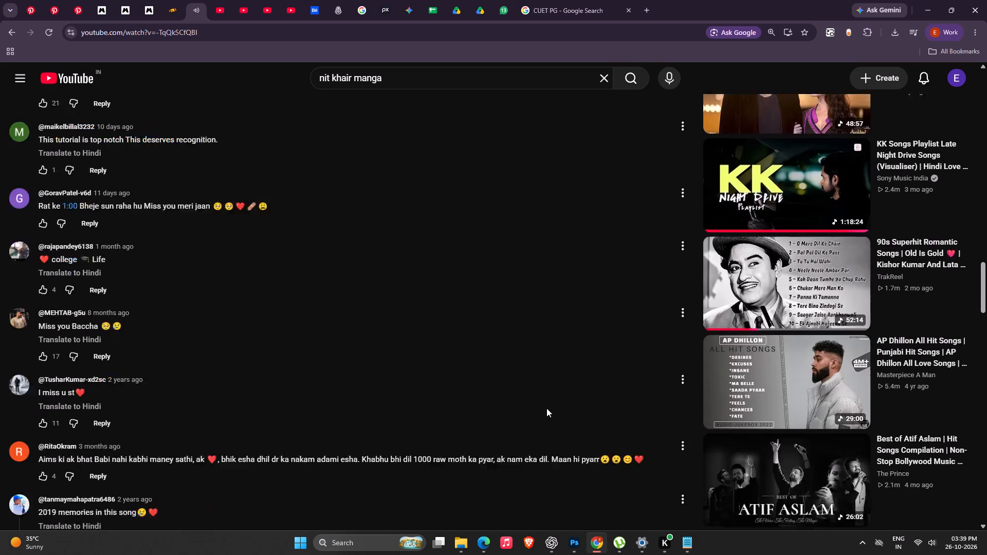
{"action": "scroll", "coordinate": [546, 408], "scroll_direction": "down", "scroll_amount": 15}
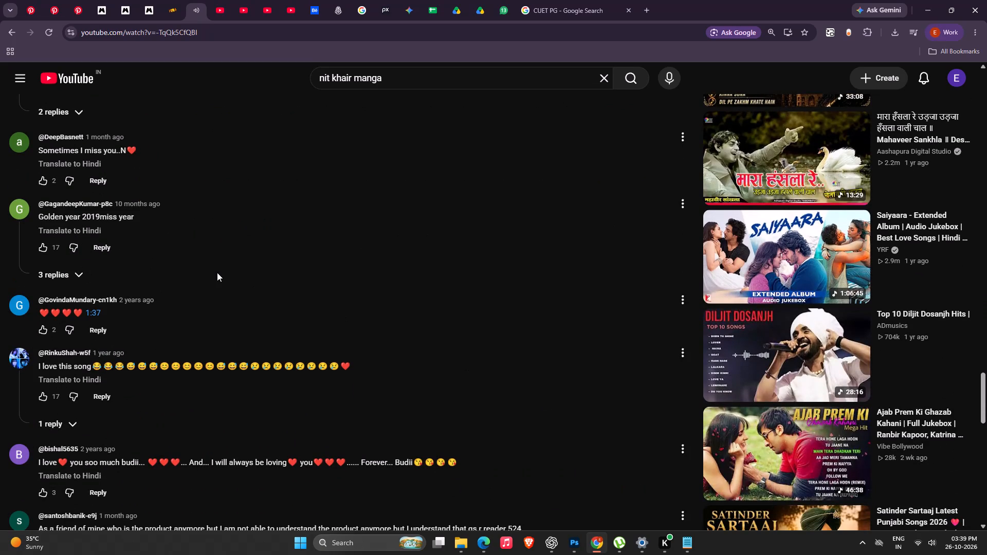
{"action": "scroll", "coordinate": [700, 309], "scroll_direction": "down", "scroll_amount": 7}
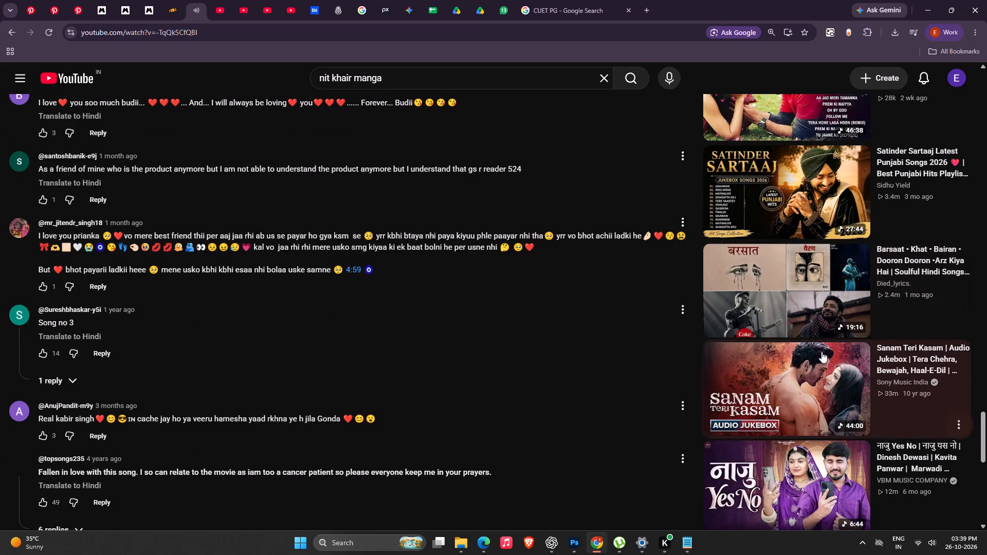
{"action": "left_click", "coordinate": [779, 285]}
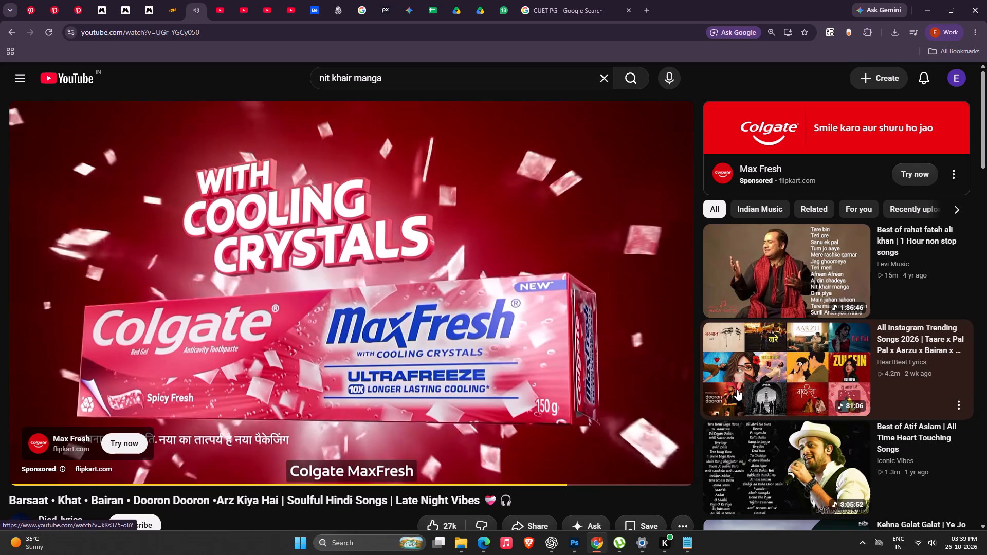
Play the suggested "POV: It's a 9XM Morning" 2010s Bollywood hits playlist instead.
{"action": "scroll", "coordinate": [404, 398], "scroll_direction": "down", "scroll_amount": 6}
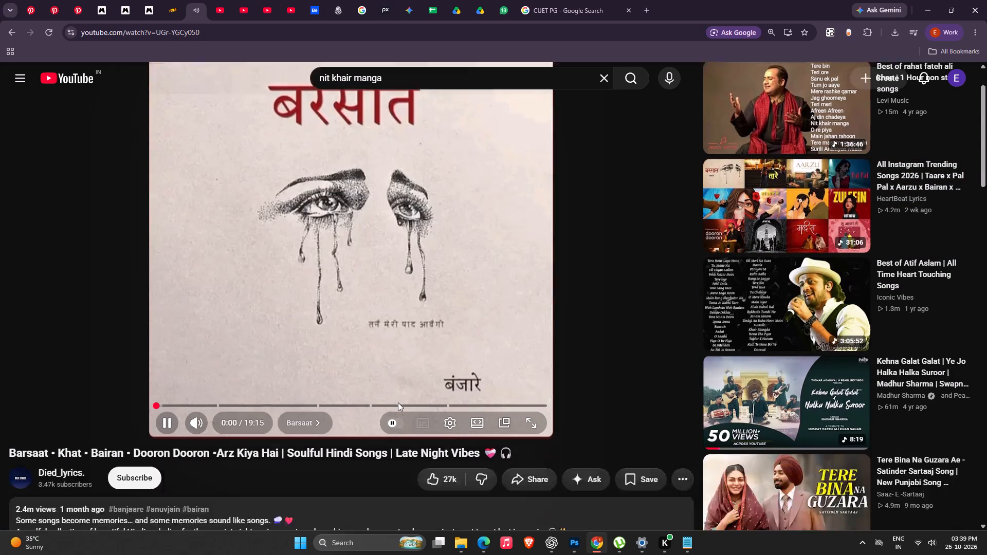
{"action": "scroll", "coordinate": [399, 388], "scroll_direction": "down", "scroll_amount": 8}
{"action": "left_click", "coordinate": [741, 253]}
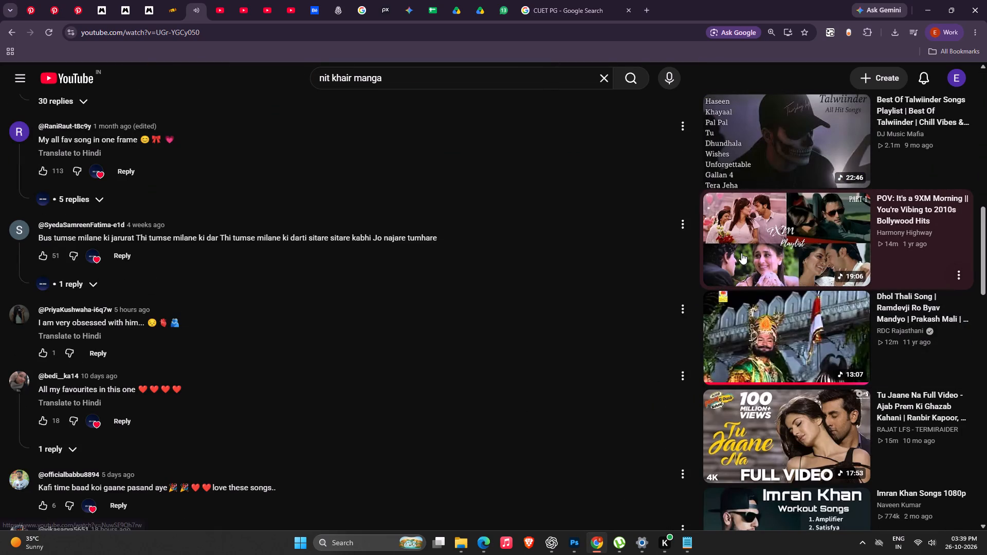
{"action": "scroll", "coordinate": [716, 284], "scroll_direction": "down", "scroll_amount": 9}
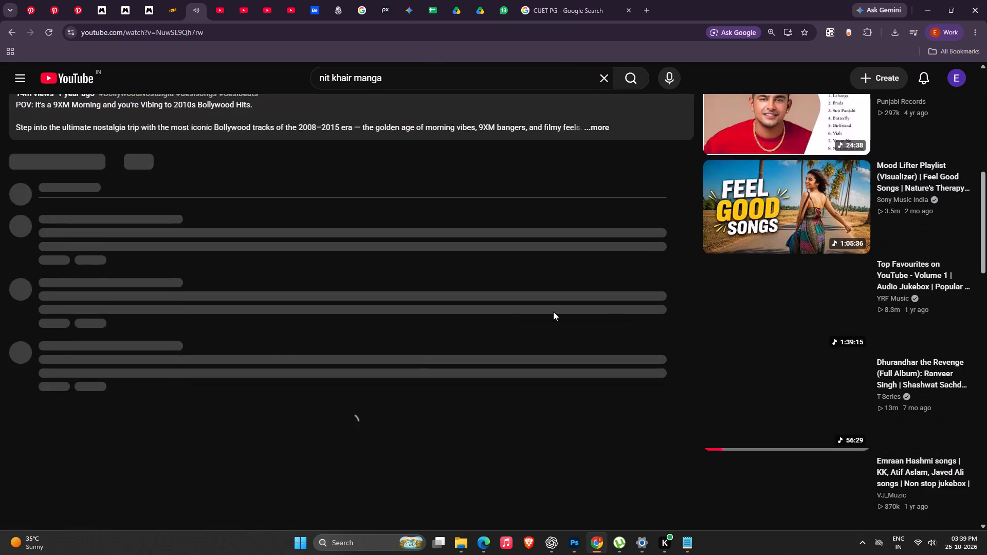
{"action": "scroll", "coordinate": [503, 311], "scroll_direction": "down", "scroll_amount": 7}
In Photoshop, save the "in 60 SECONDS!" cover as 4.psd in the OCT-2026 > 26-10 folder.
{"action": "left_click", "coordinate": [571, 538]}
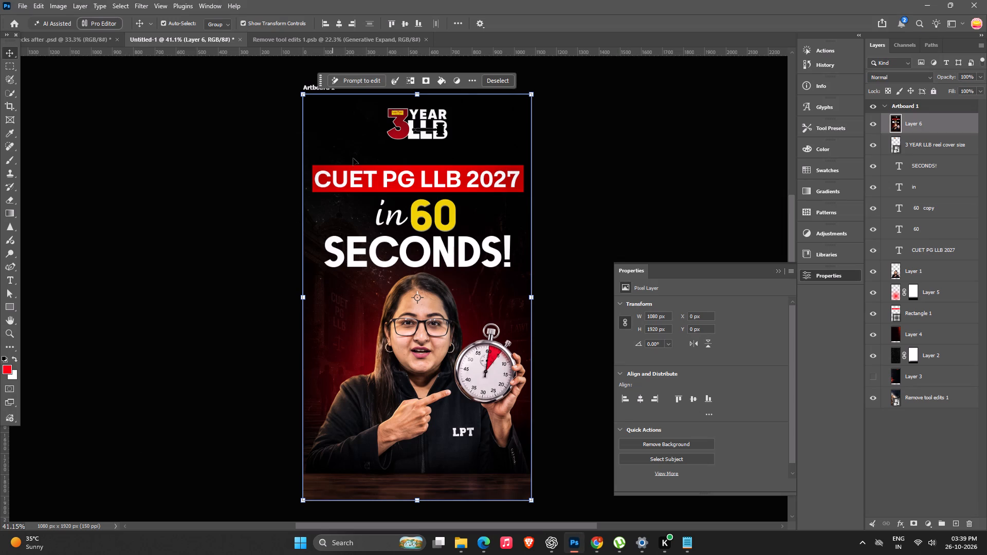
{"action": "key", "text": "ctrl+s"}
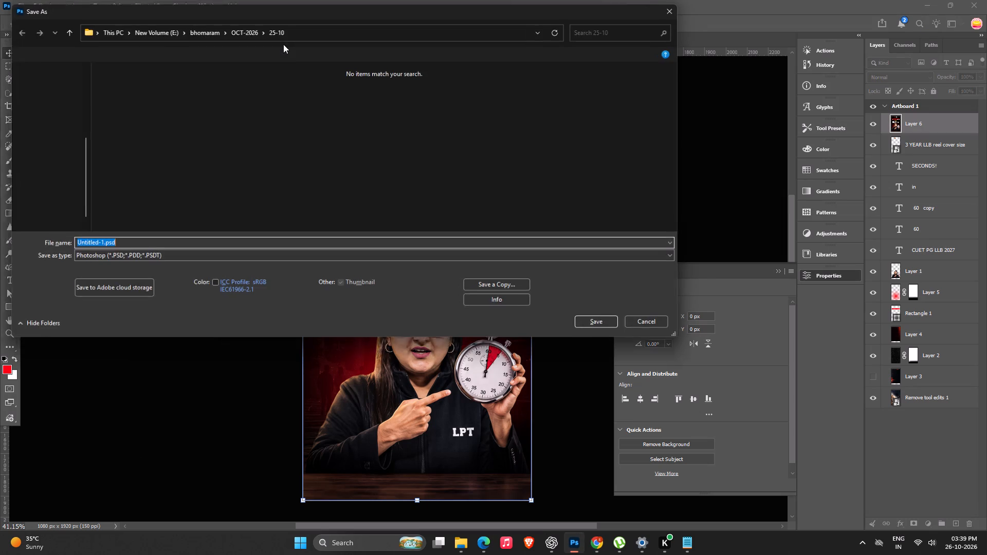
{"action": "double_click", "coordinate": [31, 139]}
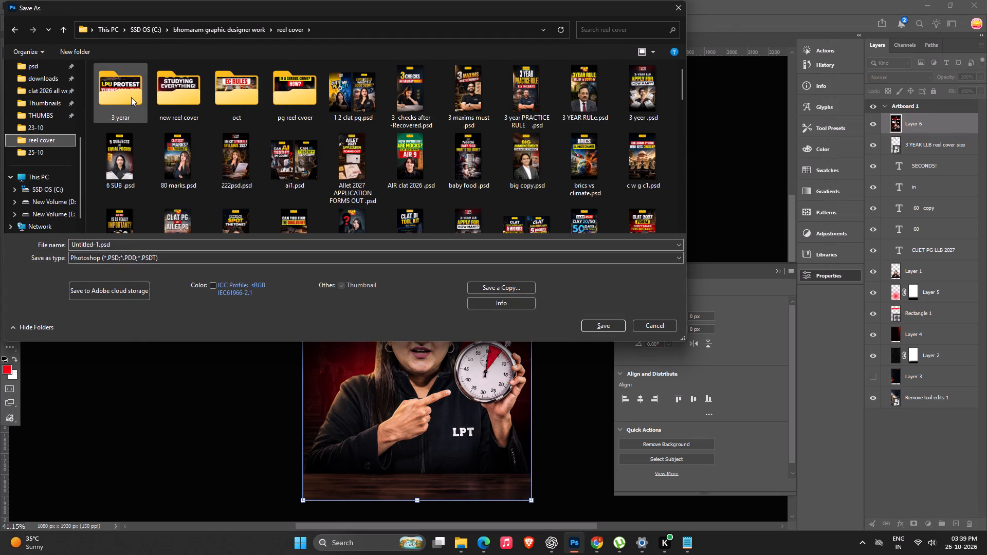
{"action": "double_click", "coordinate": [40, 152]}
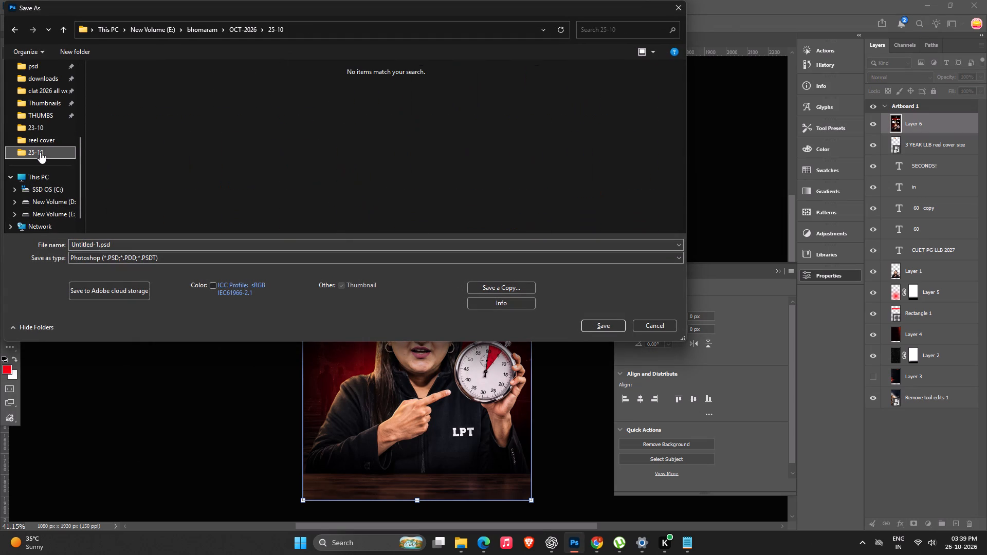
{"action": "left_click", "coordinate": [60, 34]}
{"action": "scroll", "coordinate": [143, 162], "scroll_direction": "down", "scroll_amount": 6}
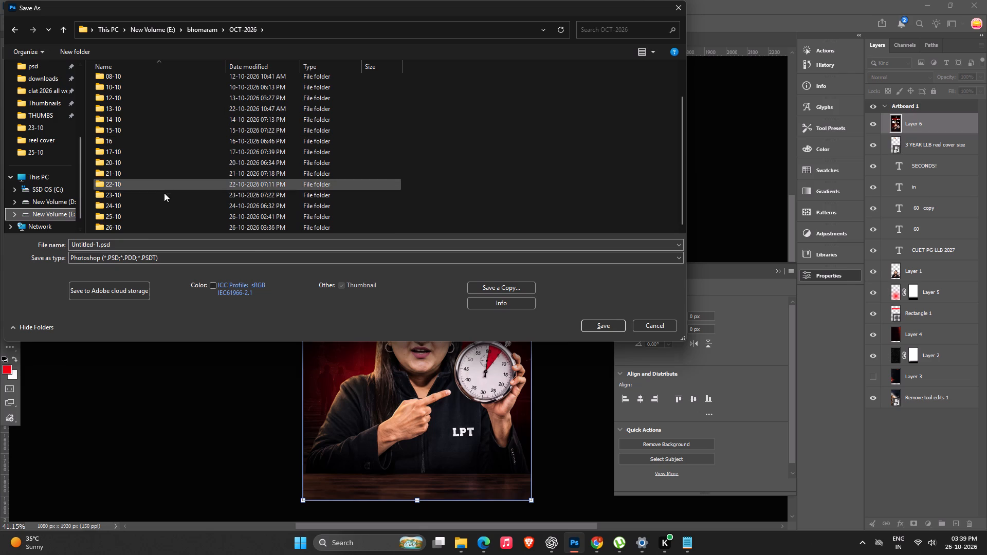
{"action": "double_click", "coordinate": [144, 226]}
{"action": "left_click", "coordinate": [94, 241]}
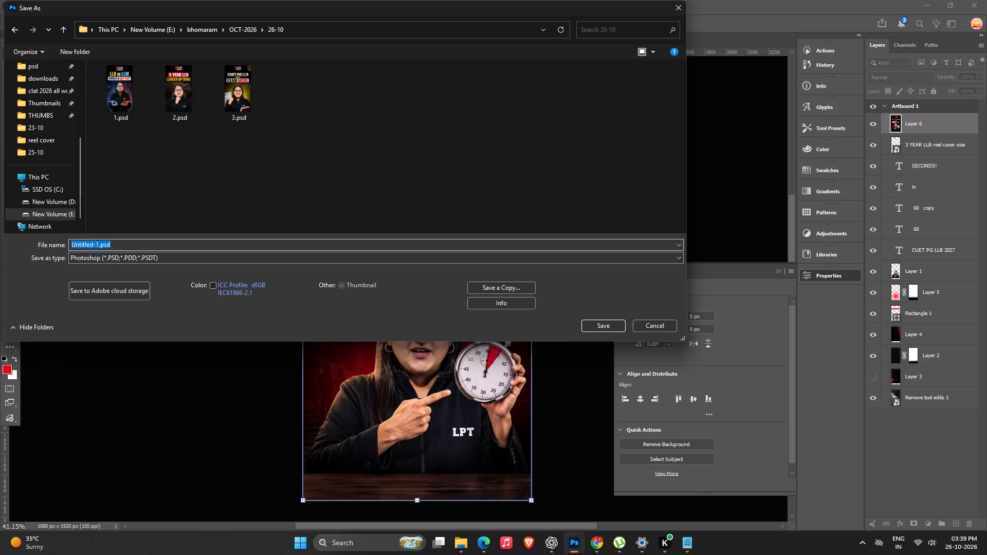
{"action": "left_click", "coordinate": [96, 246]}
{"action": "left_click_drag", "start_coordinate": [98, 246], "coordinate": [49, 255]}
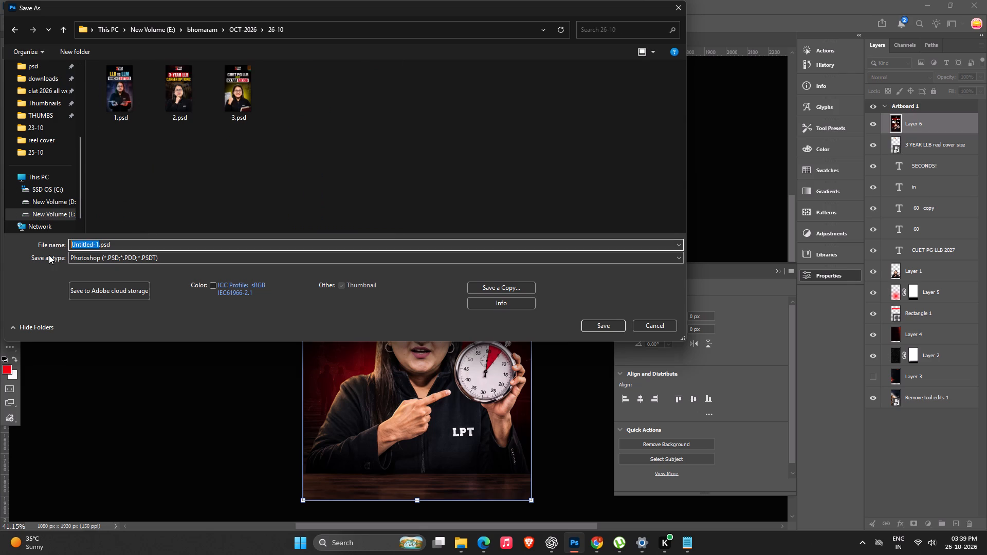
{"action": "key", "text": "BackSpace"}
{"action": "key", "text": "4"}
{"action": "key", "text": "Return"}
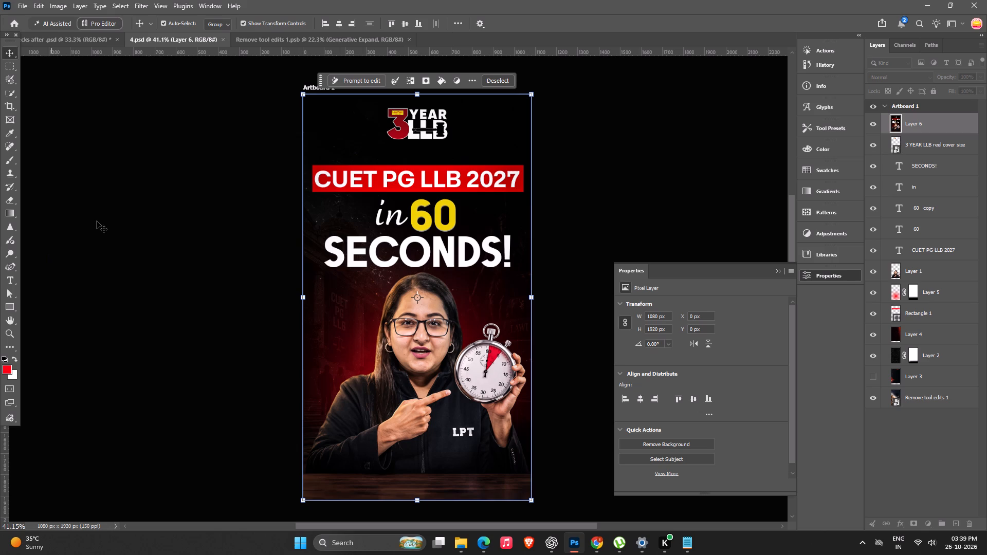
Close the saved 4.psd cover and the "Remove tool edits 1.psb" document.
{"action": "key", "text": "ctrl+w"}
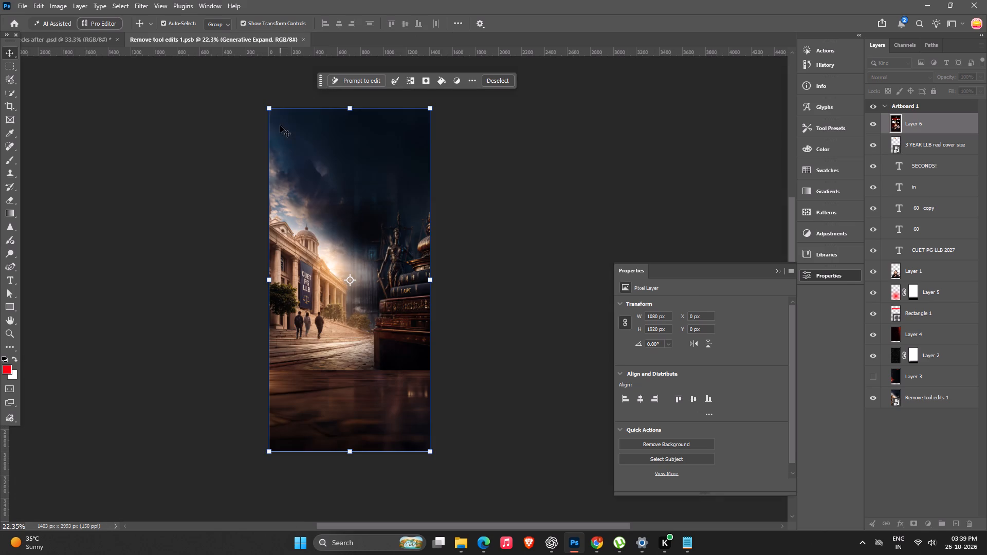
{"action": "key", "text": "ctrl+w"}
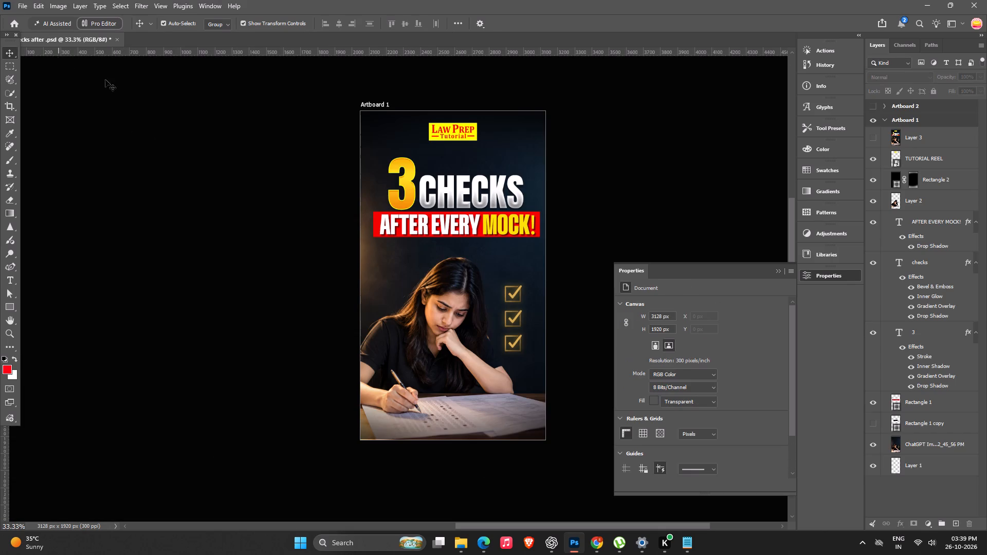
Create a new artboard document from the custom 1080 x 1920 px preset with the resolution set to 200 ppi.
{"action": "key", "text": "space"}
{"action": "key", "text": "space"}
{"action": "left_click_drag", "start_coordinate": [418, 284], "coordinate": [305, 257]}
{"action": "key", "text": "ctrl+n"}
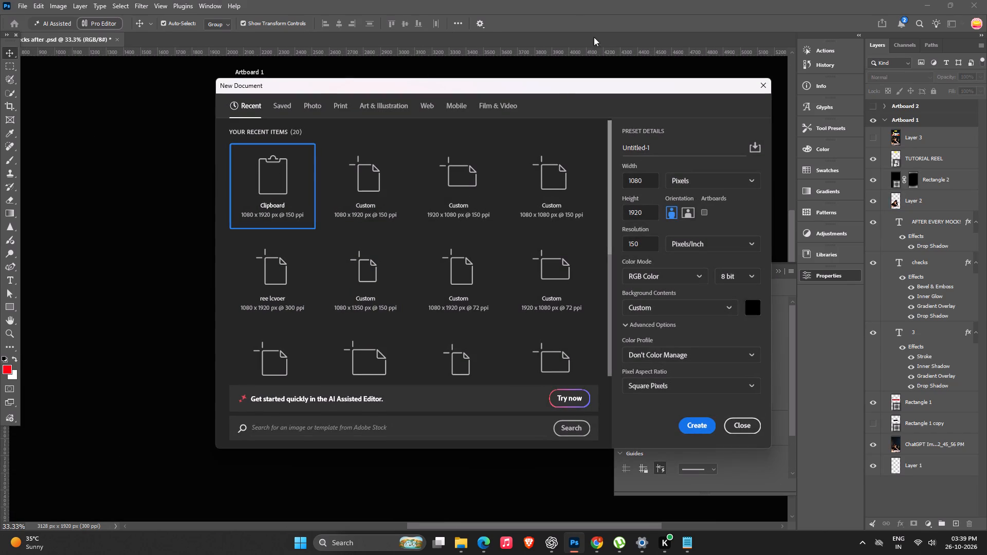
{"action": "left_click", "coordinate": [345, 199]}
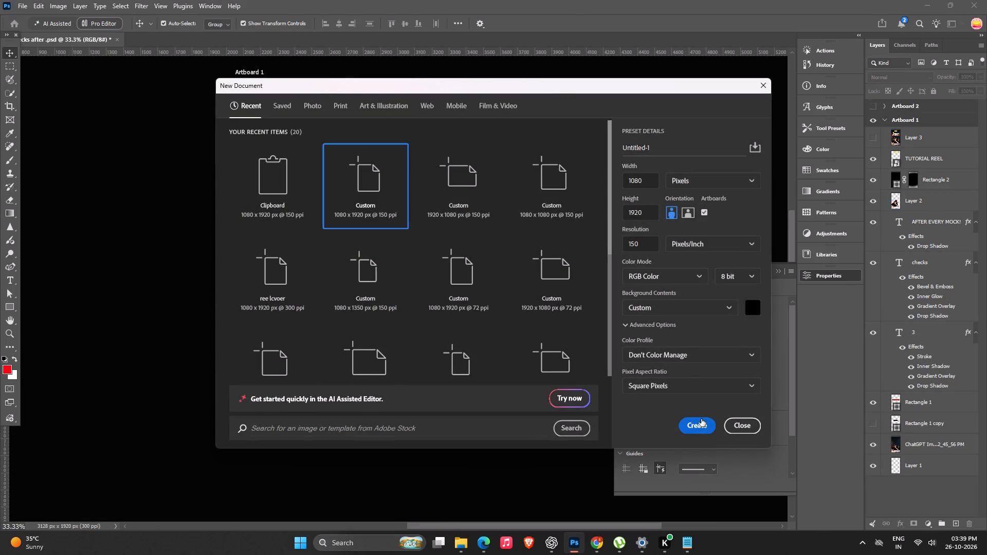
{"action": "left_click_drag", "start_coordinate": [645, 244], "coordinate": [569, 248]}
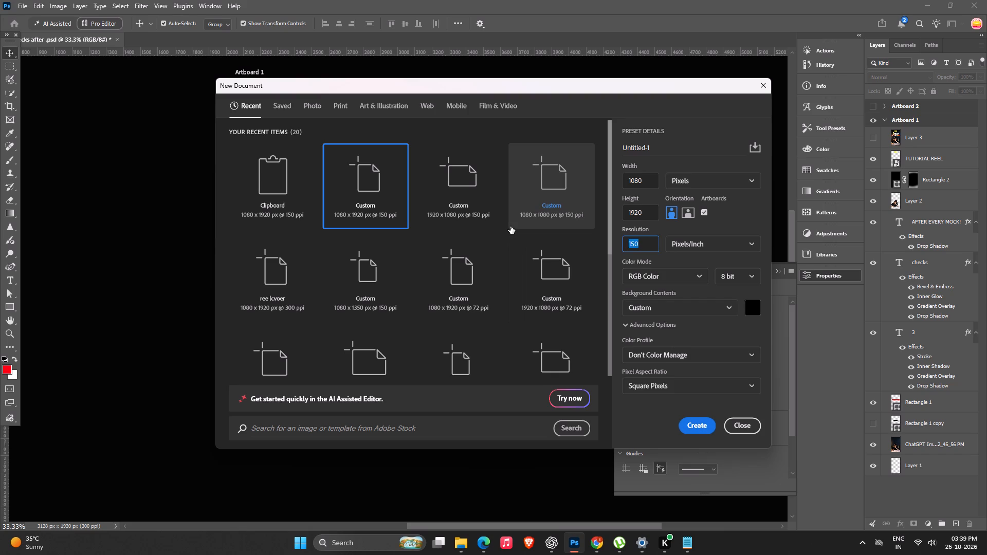
{"action": "key", "text": "BackSpace"}
{"action": "key", "text": "BackSpace"}
{"action": "key", "text": "BackSpace"}
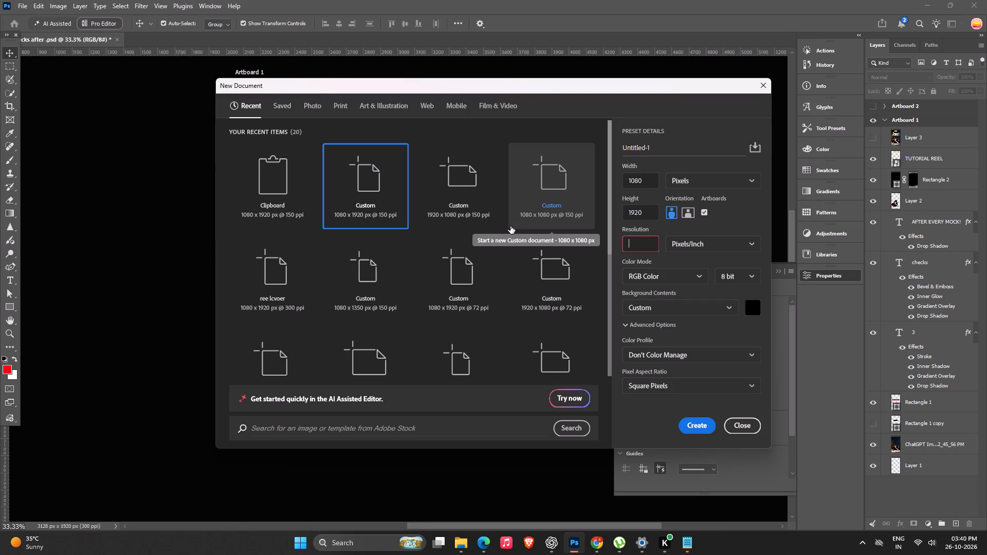
{"action": "type", "text": "200"}
{"action": "key", "text": "Return"}
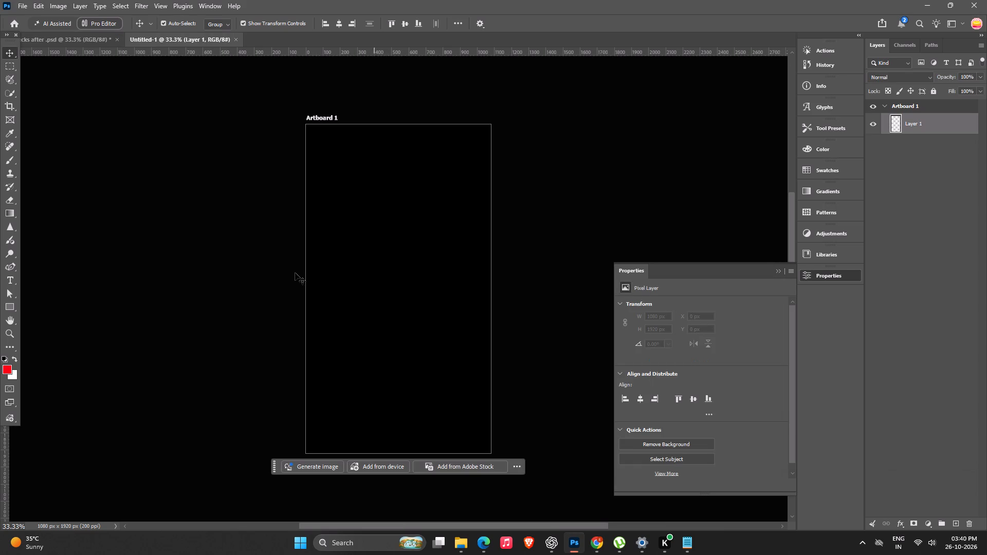
Switch from Photoshop to the Chrome browser.
{"action": "left_click", "coordinate": [602, 535]}
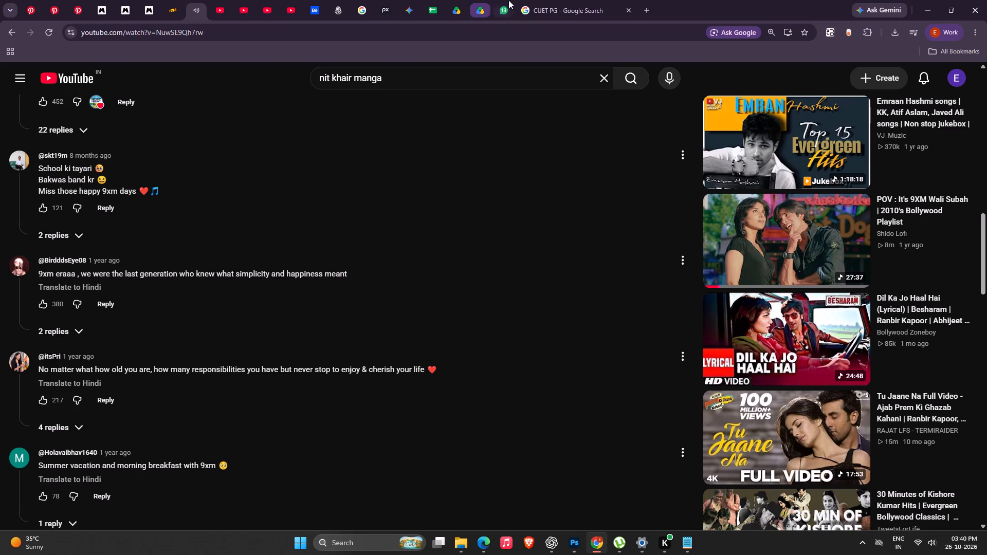